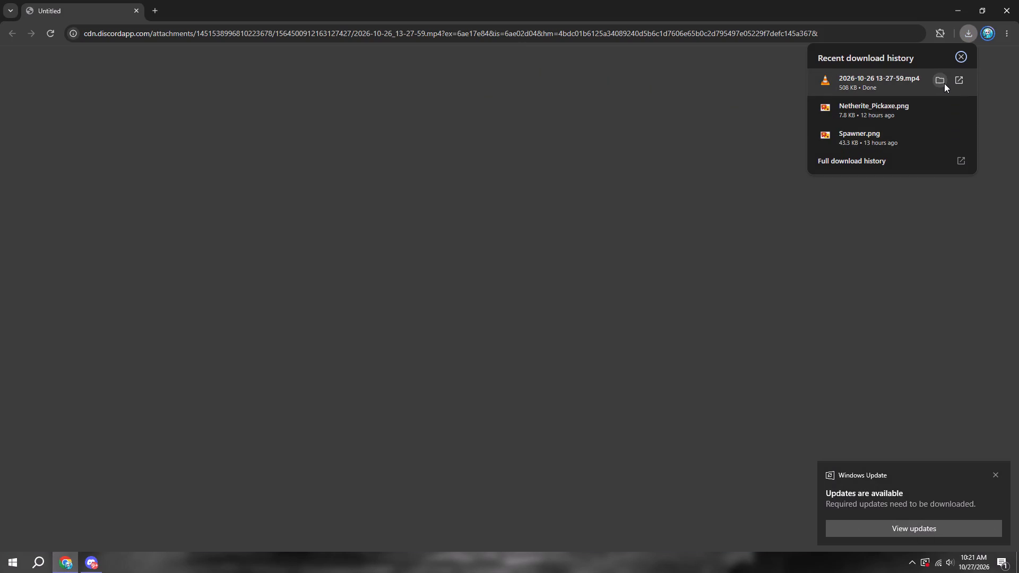
{"action": "left_click", "coordinate": [1018, 0]}
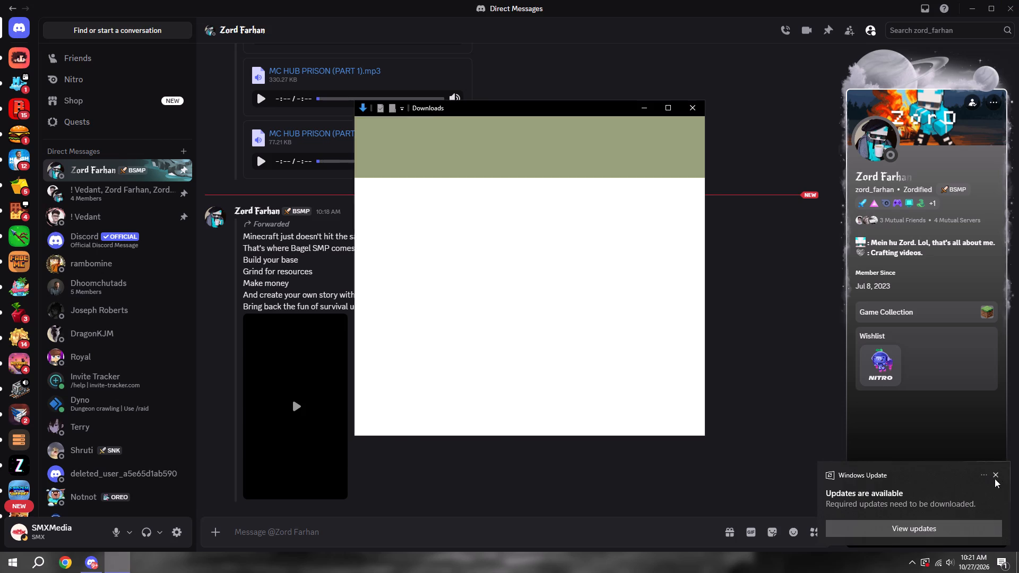
Open the options of the Windows Update notification.
{"action": "left_click", "coordinate": [983, 475]}
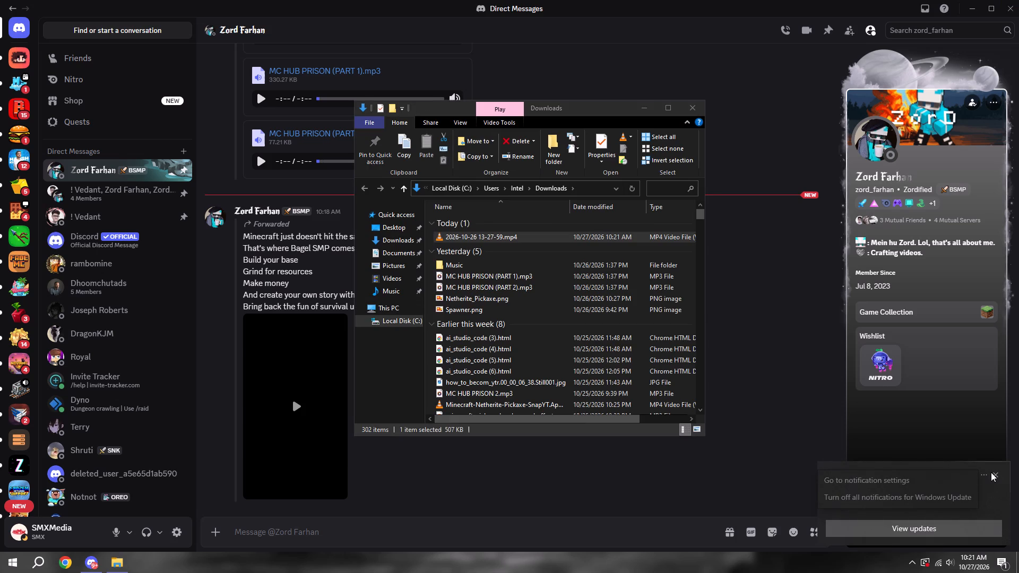
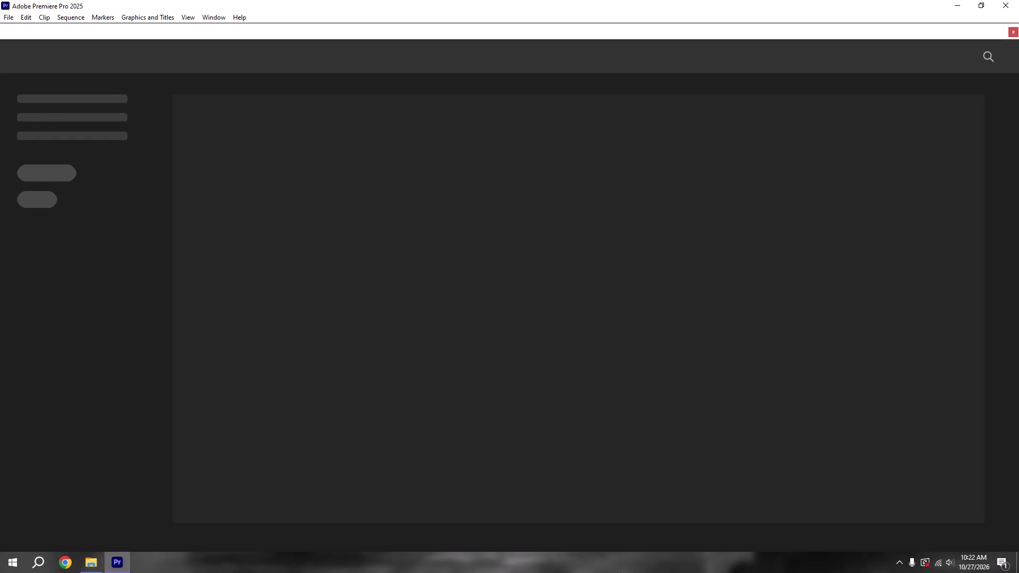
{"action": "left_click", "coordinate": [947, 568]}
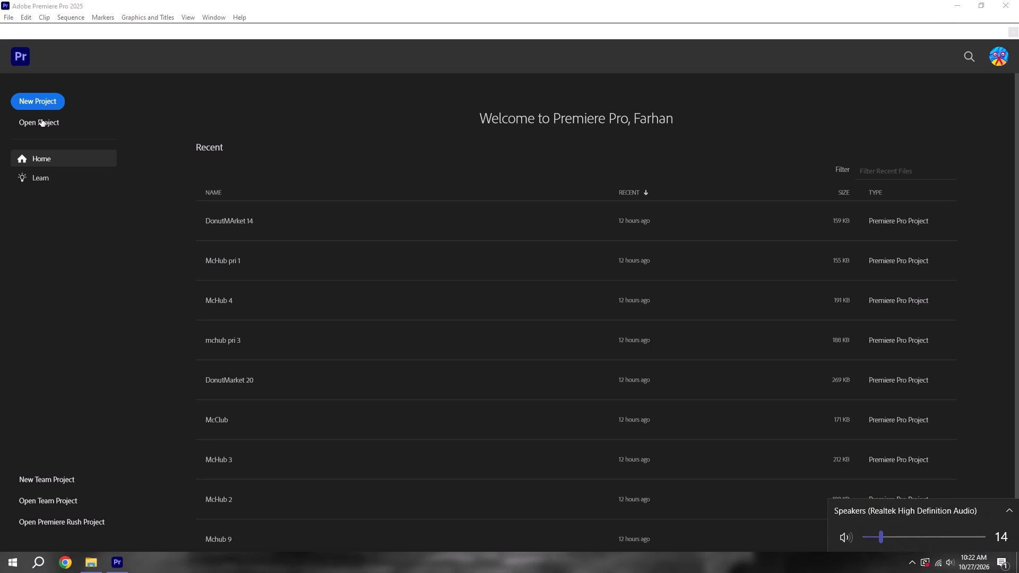
Create a new project named bagelSMP 66 and skip the initial media import.
{"action": "left_click", "coordinate": [33, 103]}
{"action": "key", "text": "BackSpace"}
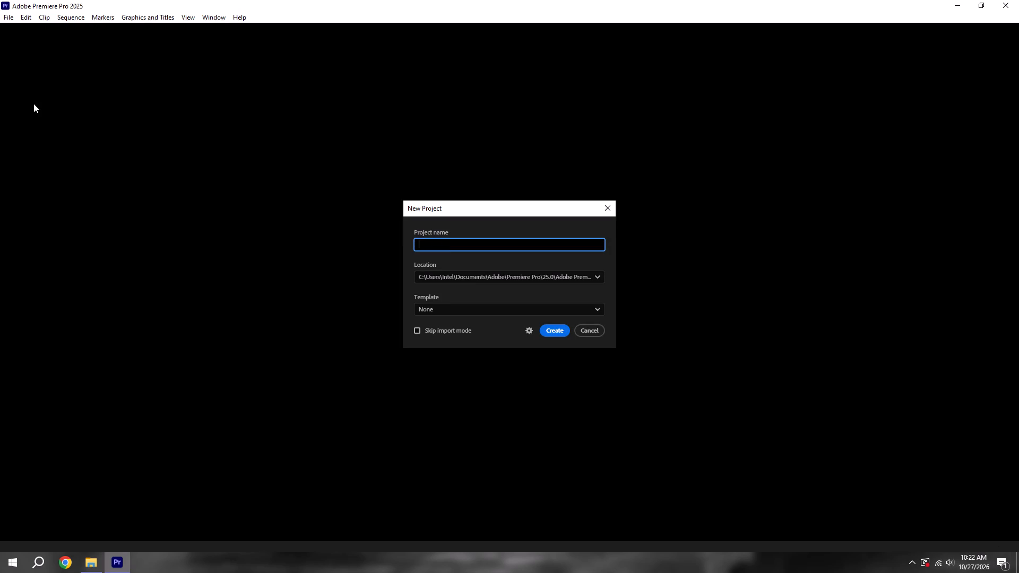
{"action": "type", "text": "bagek"}
{"action": "key", "text": "BackSpace"}
{"action": "type", "text": "lSMP"}
{"action": "key", "text": "space"}
{"action": "type", "text": "66"}
{"action": "left_click", "coordinate": [556, 332]}
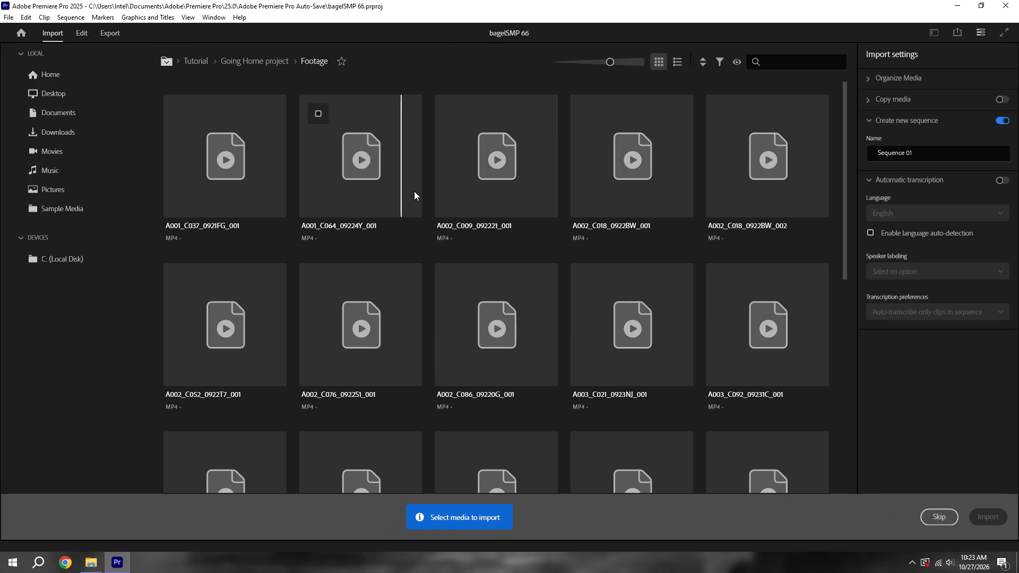
{"action": "left_click", "coordinate": [937, 519]}
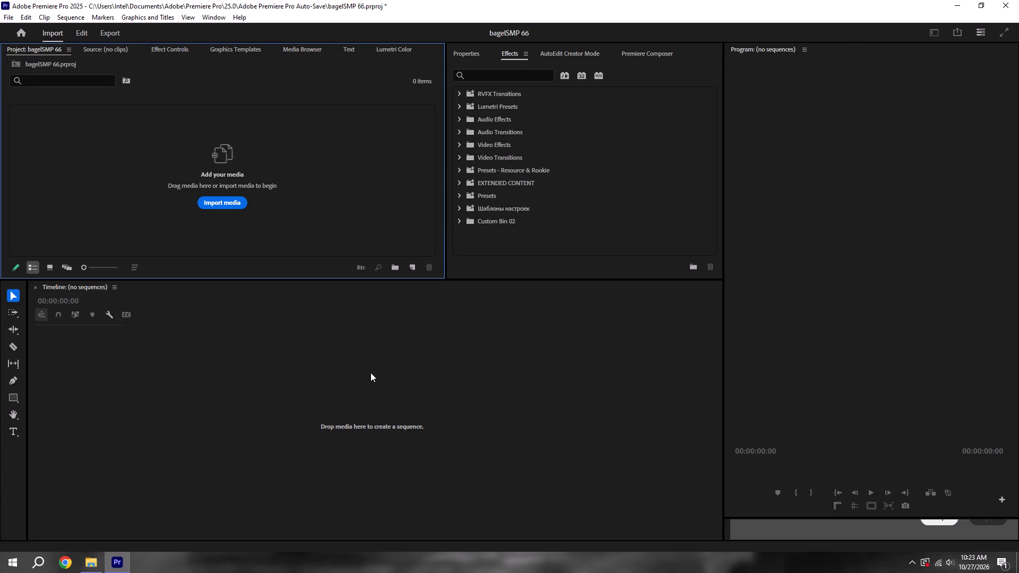
Bring minhhh povv pri.mp4 from C:\New Video\paid one into the empty timeline to create a sequence from it.
{"action": "double_click", "coordinate": [507, 244]}
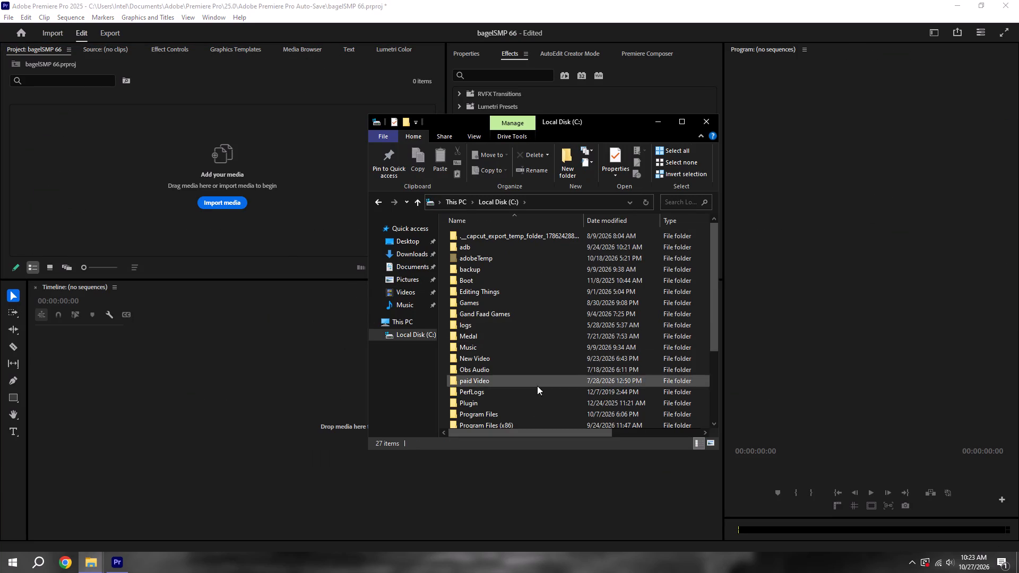
{"action": "left_click", "coordinate": [502, 386]}
{"action": "double_click", "coordinate": [498, 365]}
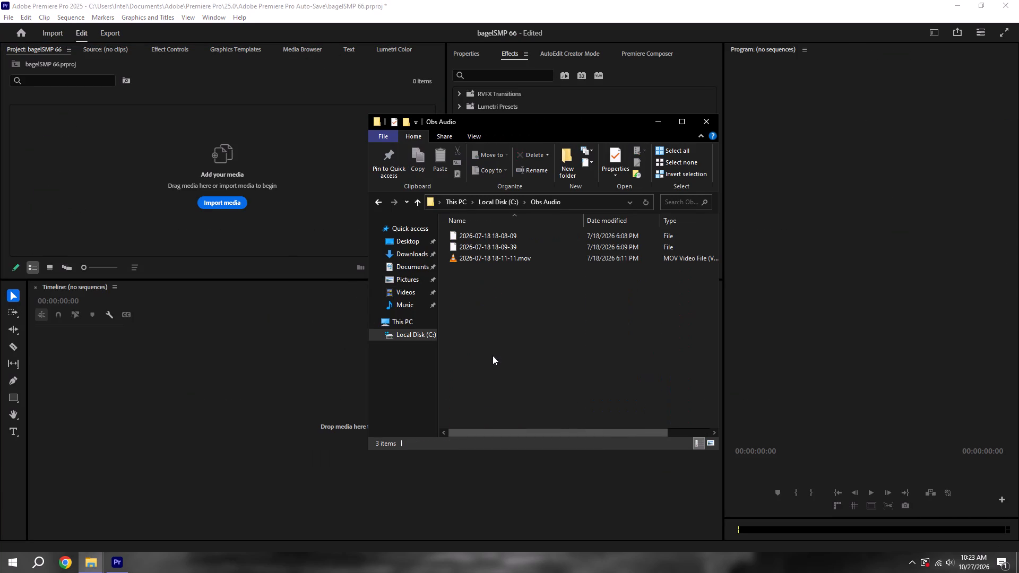
{"action": "left_click", "coordinate": [493, 355]}
{"action": "left_click", "coordinate": [514, 201]}
{"action": "double_click", "coordinate": [496, 360]}
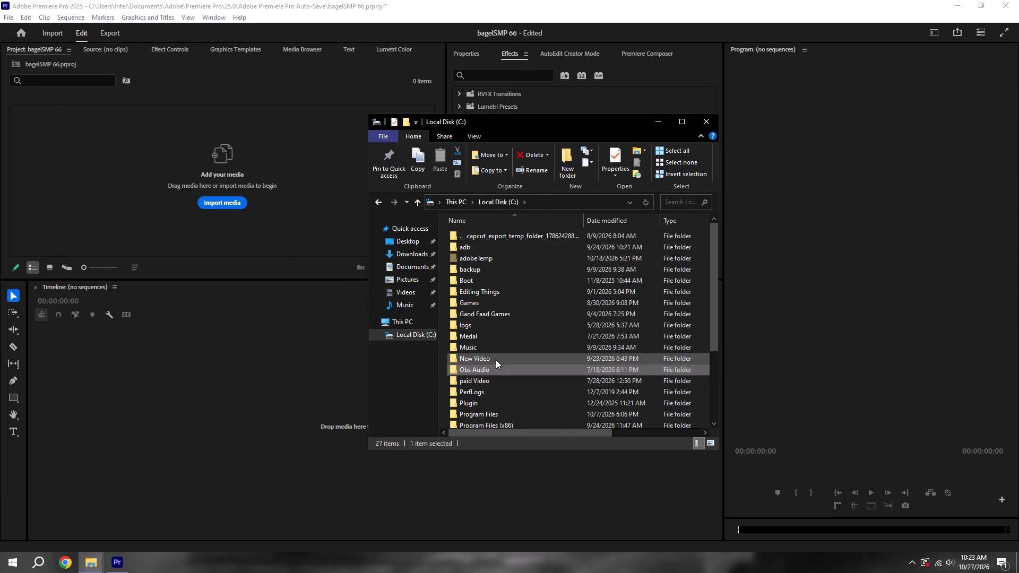
{"action": "double_click", "coordinate": [483, 317]}
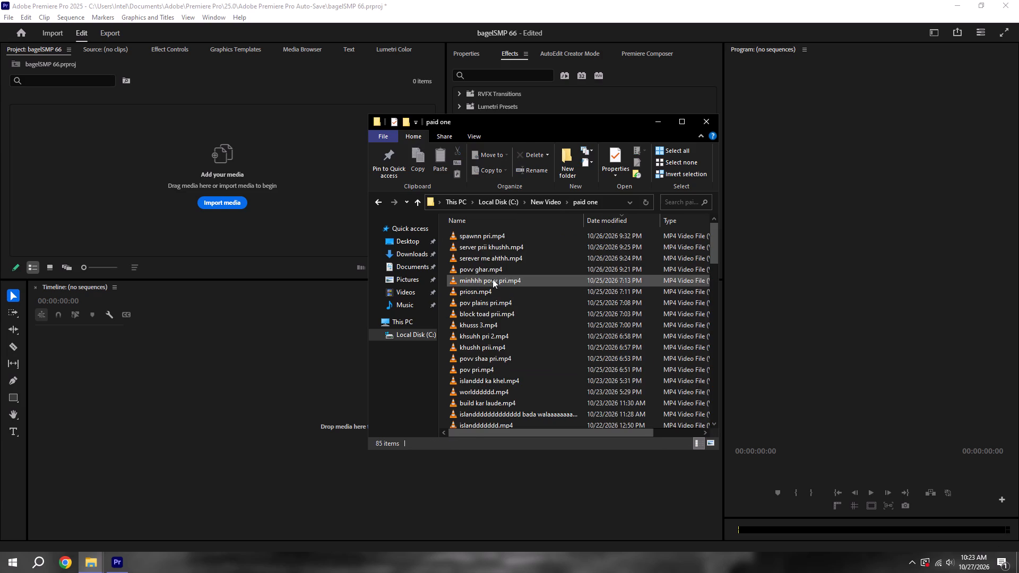
{"action": "left_click_drag", "start_coordinate": [490, 278], "coordinate": [255, 423]}
{"action": "left_click", "coordinate": [266, 443]}
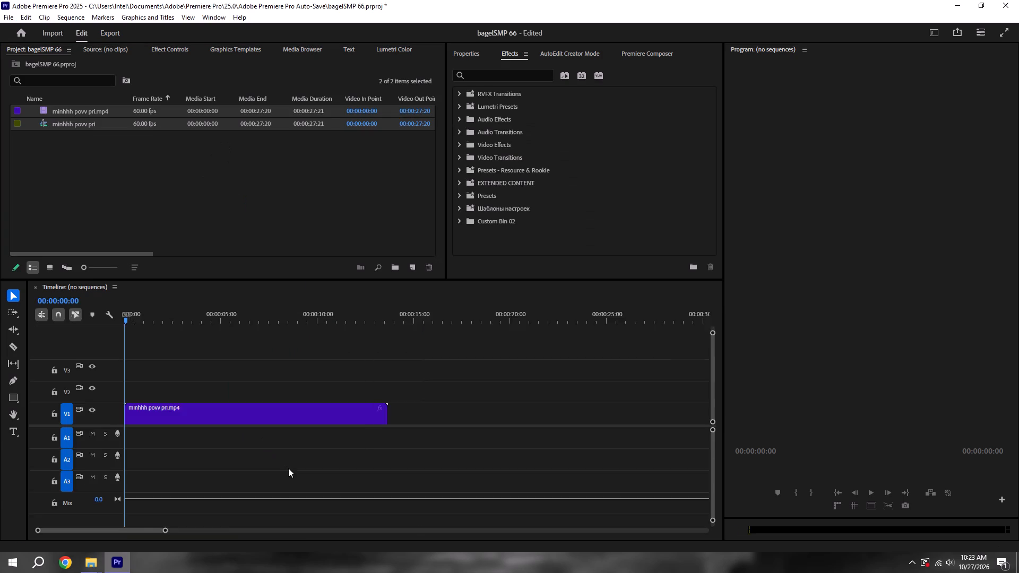
Delete the minhhh povv pri.mp4 clip from the sequence and save the project.
{"action": "left_click_drag", "start_coordinate": [288, 468], "coordinate": [248, 348]}
{"action": "key", "text": "BackSpace"}
{"action": "key", "text": "ctrl+s"}
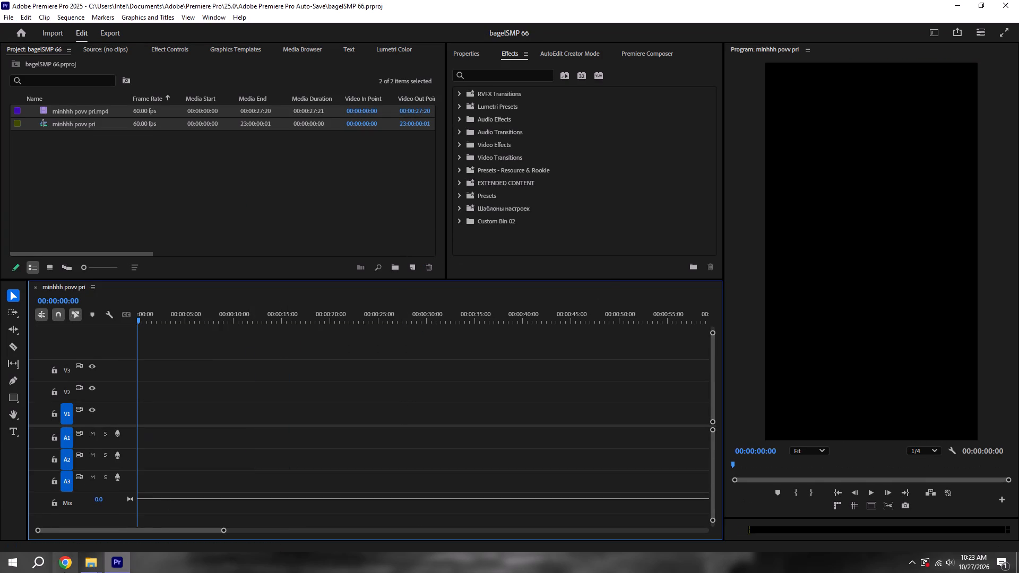
{"action": "left_click", "coordinate": [99, 571]}
{"action": "left_click", "coordinate": [53, 501]}
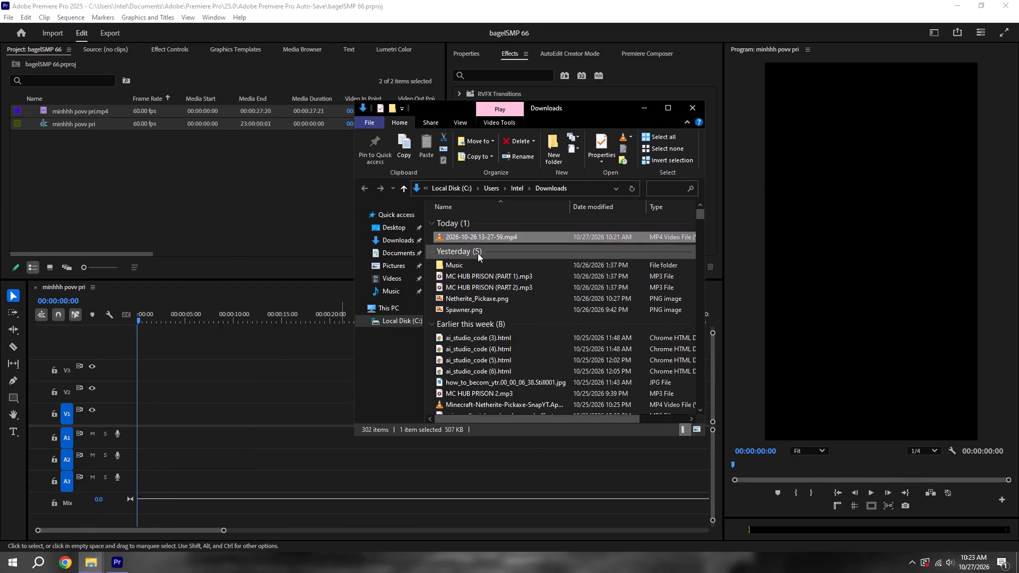
{"action": "left_click_drag", "start_coordinate": [468, 238], "coordinate": [133, 443]}
{"action": "left_click_drag", "start_coordinate": [218, 482], "coordinate": [219, 473]}
{"action": "left_click_drag", "start_coordinate": [192, 364], "coordinate": [209, 391]}
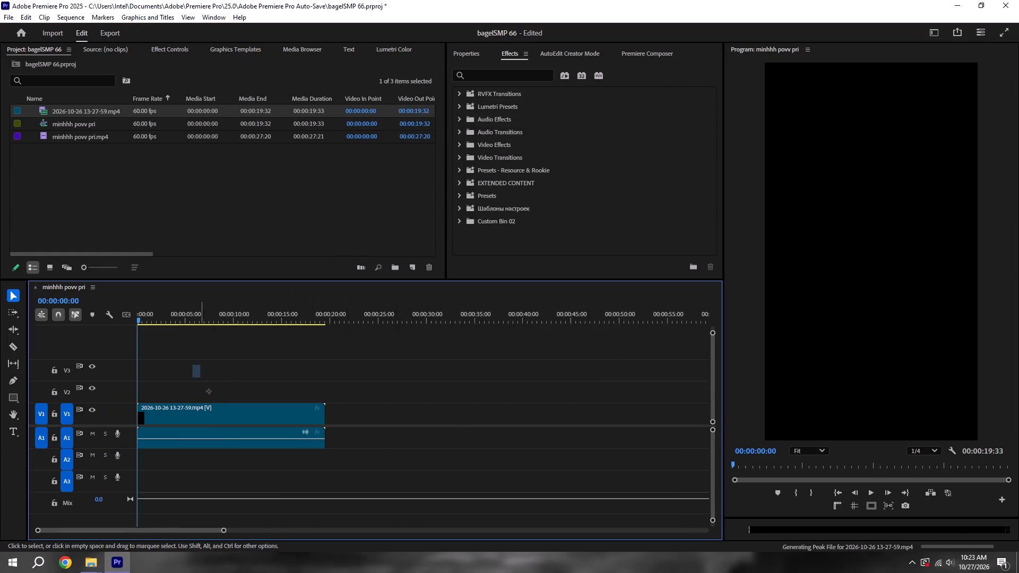
{"action": "left_click_drag", "start_coordinate": [209, 391], "coordinate": [229, 418]}
{"action": "left_click", "coordinate": [75, 320]}
{"action": "left_click", "coordinate": [237, 352]}
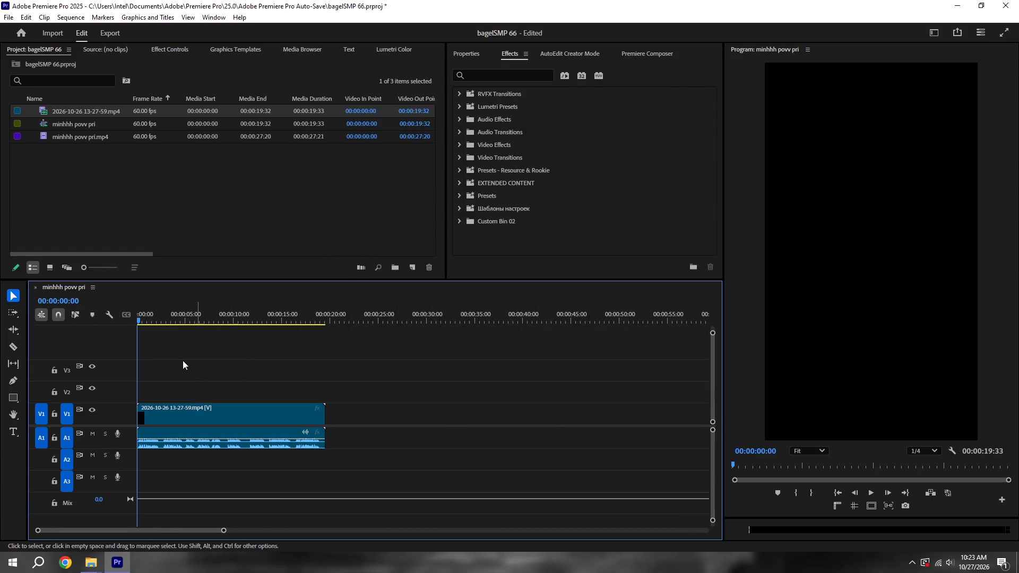
{"action": "left_click_drag", "start_coordinate": [179, 364], "coordinate": [239, 411]}
{"action": "key", "text": "BackSpace"}
{"action": "key", "text": "ctrl+s"}
Set the A1 audio clip's volume to 5 dB and save the project.
{"action": "scroll", "coordinate": [239, 412], "scroll_direction": "up", "scroll_amount": 10, "text": "alt"}
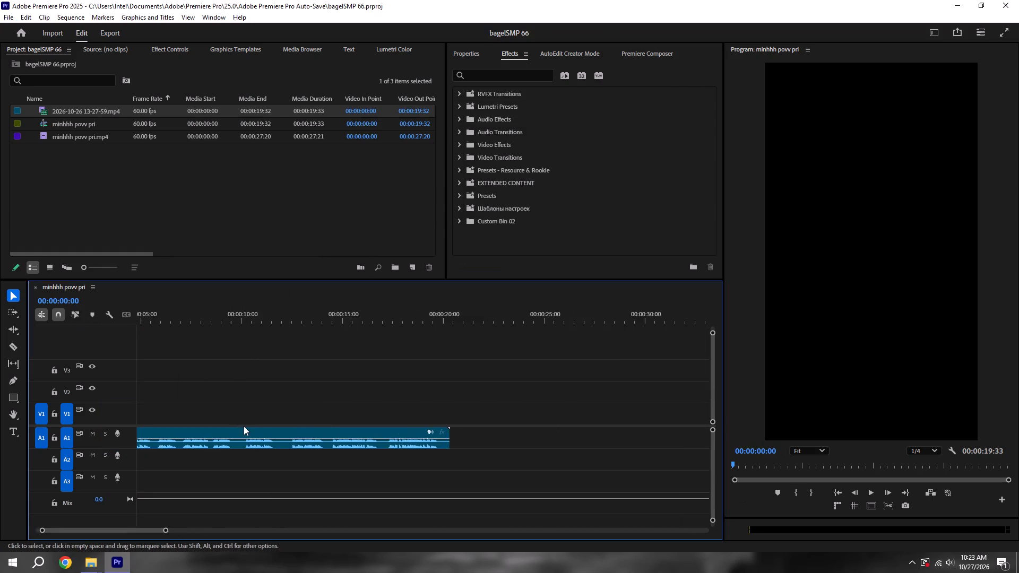
{"action": "scroll", "coordinate": [244, 426], "scroll_direction": "up", "scroll_amount": 7, "text": "alt"}
{"action": "key", "text": "space"}
{"action": "key", "text": "space"}
{"action": "left_click", "coordinate": [272, 443]}
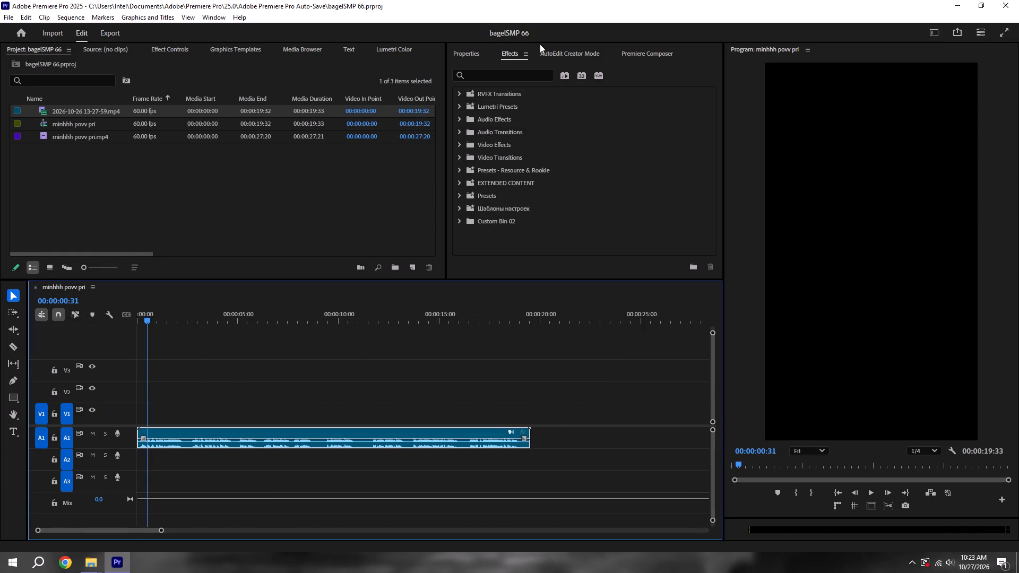
{"action": "left_click", "coordinate": [470, 55]}
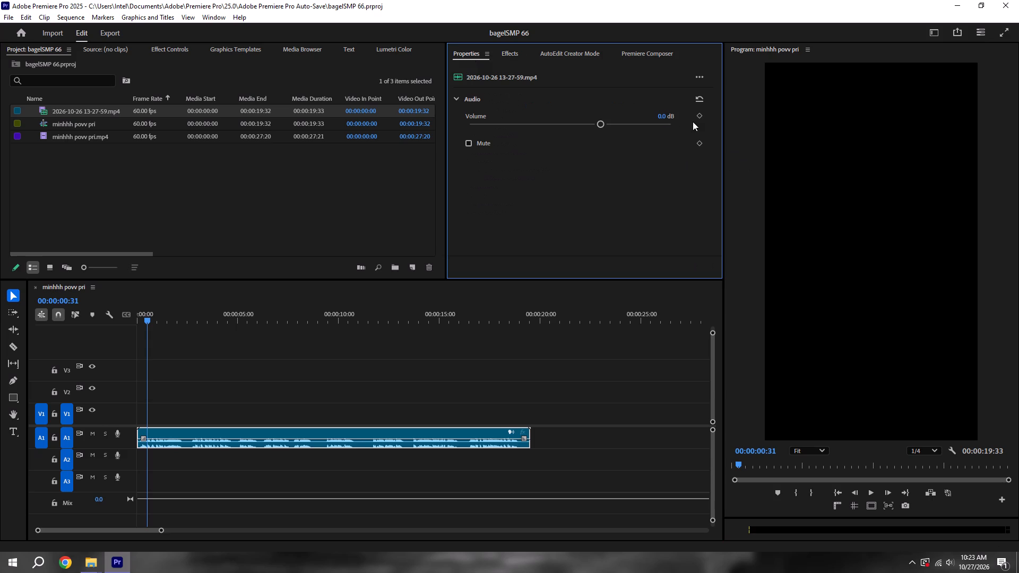
{"action": "left_click", "coordinate": [666, 118]}
{"action": "key", "text": "BackSpace"}
{"action": "key", "text": "5"}
{"action": "key", "text": "Return"}
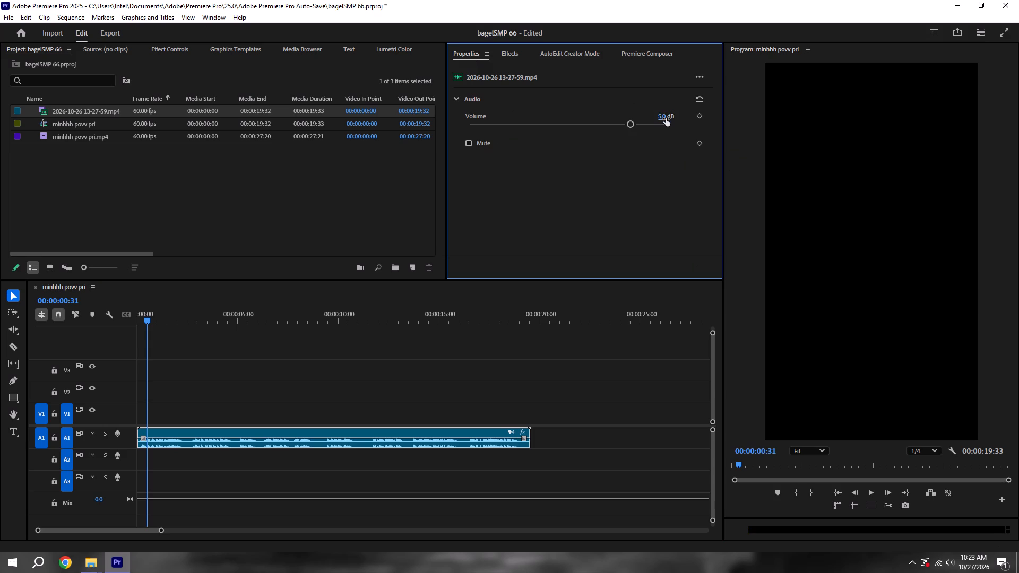
{"action": "key", "text": "ctrl+s"}
Trim about 11 frames off the start of the A1 audio clip and move it back to the sequence start.
{"action": "key", "text": "space"}
{"action": "left_click", "coordinate": [257, 378]}
{"action": "key", "text": "space"}
{"action": "scroll", "coordinate": [218, 383], "scroll_direction": "up", "scroll_amount": 2, "text": "alt"}
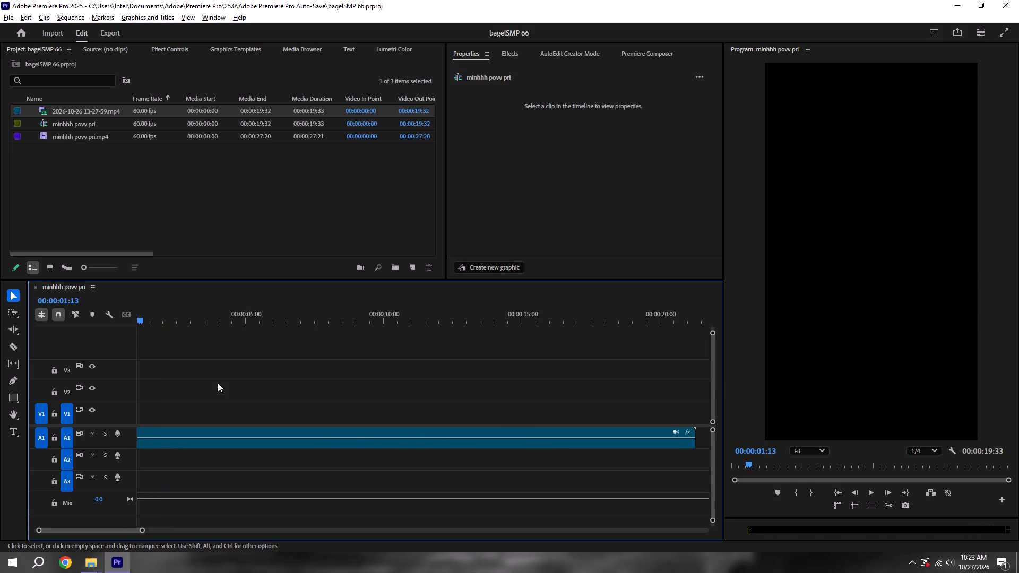
{"action": "scroll", "coordinate": [218, 383], "scroll_direction": "up", "scroll_amount": 20, "text": "alt"}
{"action": "scroll", "coordinate": [218, 383], "scroll_direction": "up", "scroll_amount": 6, "text": "alt"}
{"action": "scroll", "coordinate": [137, 436], "scroll_direction": "up", "scroll_amount": 4, "text": "alt"}
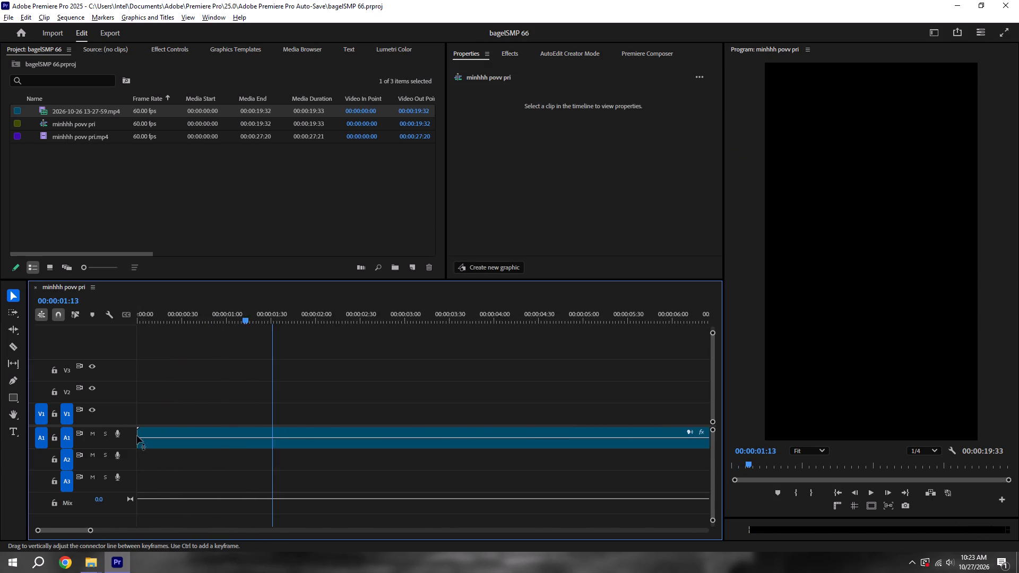
{"action": "scroll", "coordinate": [137, 436], "scroll_direction": "up", "scroll_amount": 7, "text": "alt"}
{"action": "left_click_drag", "start_coordinate": [138, 431], "coordinate": [157, 428]}
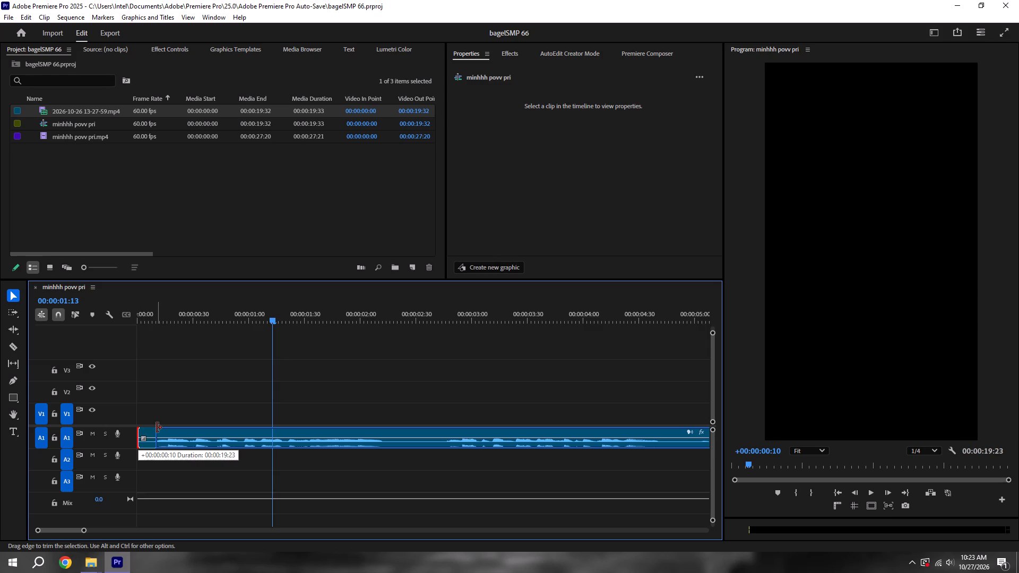
{"action": "left_click_drag", "start_coordinate": [157, 428], "coordinate": [158, 428]}
{"action": "key", "text": "ctrl+s"}
{"action": "left_click_drag", "start_coordinate": [184, 430], "coordinate": [142, 428]}
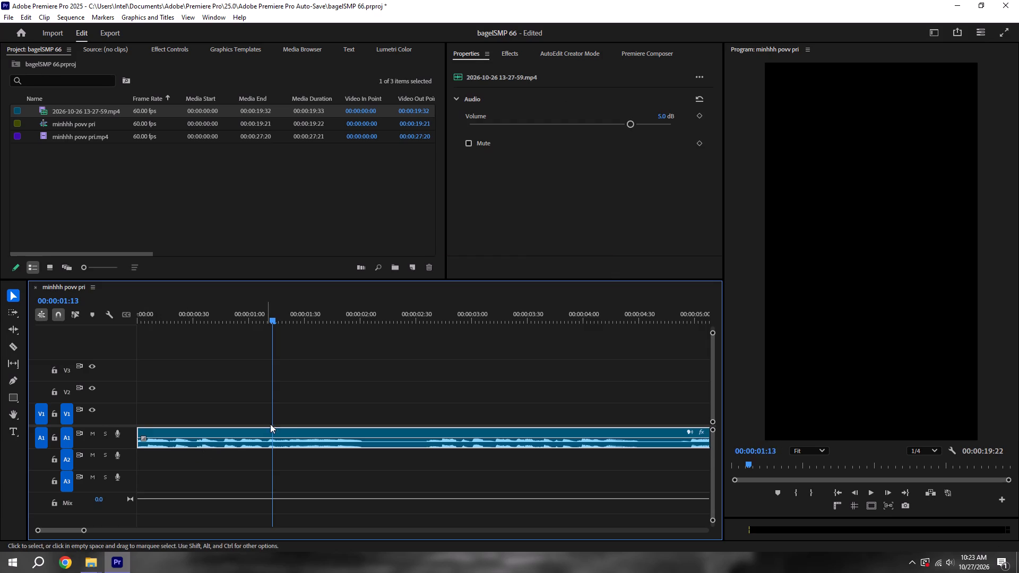
Split the A1 clip at about 00:00:02:10, trim the second piece's start to about 00:00:02:30, and save.
{"action": "key", "text": "c"}
{"action": "left_click", "coordinate": [378, 444]}
{"action": "key", "text": "v"}
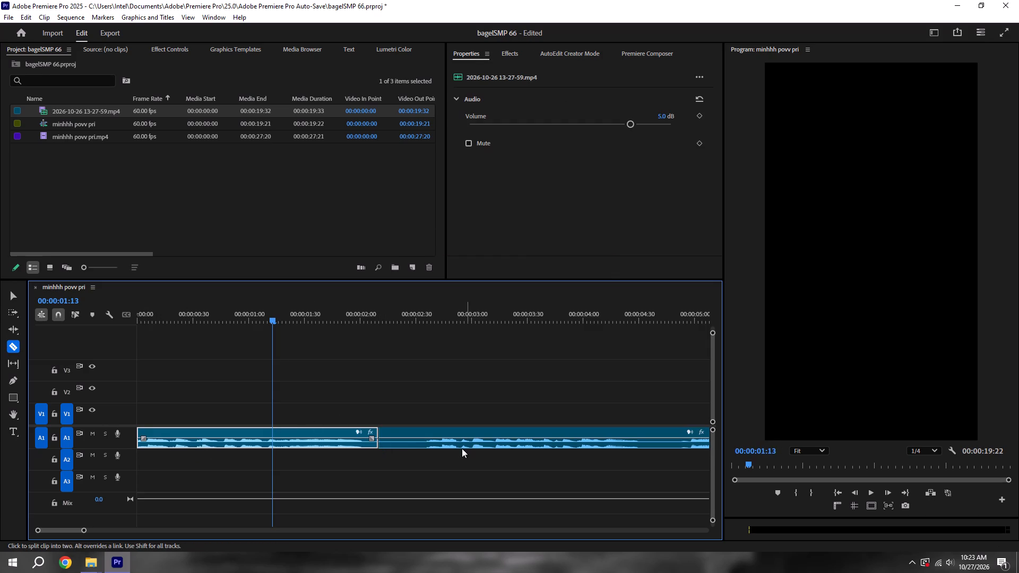
{"action": "left_click_drag", "start_coordinate": [386, 432], "coordinate": [425, 432]}
{"action": "key", "text": "ctrl+s"}
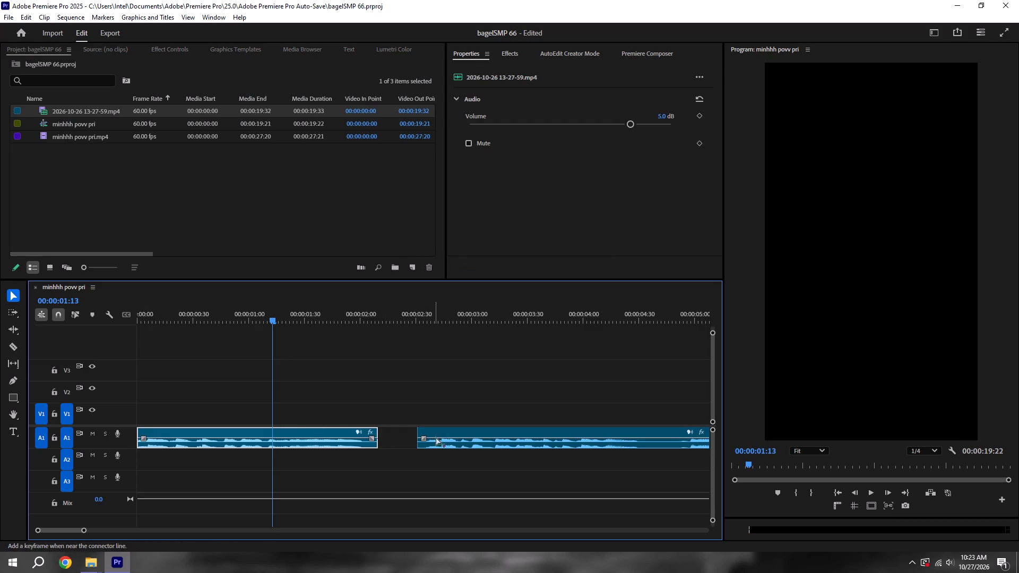
Move the second audio piece to A2, overlapping the first piece's end from about 00:00:01:52, and save.
{"action": "left_click_drag", "start_coordinate": [453, 431], "coordinate": [379, 454]}
{"action": "key", "text": "ctrl+s"}
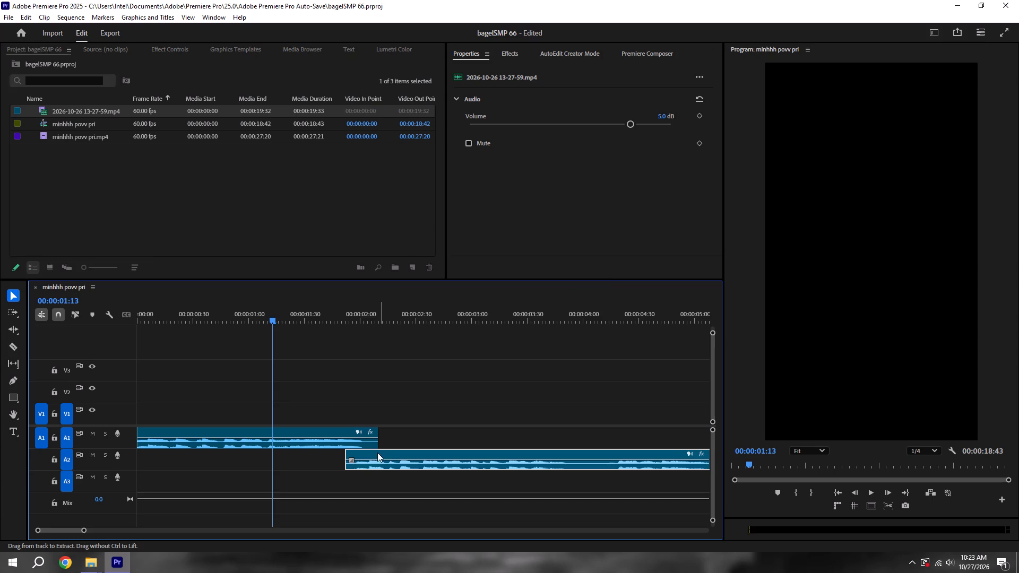
Play through the overlap, shift the A2 clip about 5 frames earlier, and save.
{"action": "key", "text": "space"}
{"action": "scroll", "coordinate": [397, 440], "scroll_direction": "down", "scroll_amount": 4}
{"action": "key", "text": "space"}
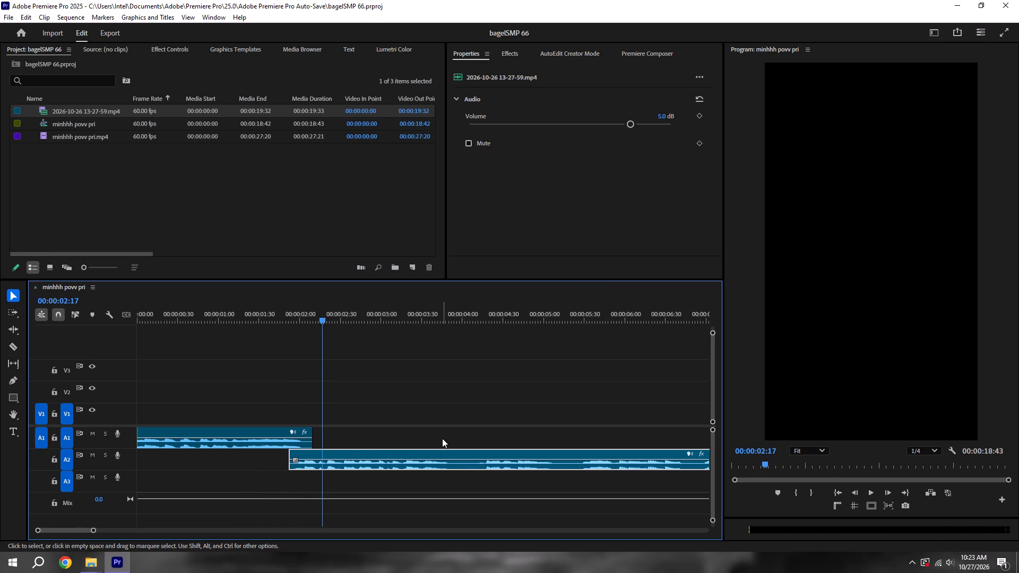
{"action": "left_click", "coordinate": [253, 310]}
{"action": "key", "text": "space"}
{"action": "scroll", "coordinate": [329, 431], "scroll_direction": "up", "scroll_amount": 4, "text": "alt"}
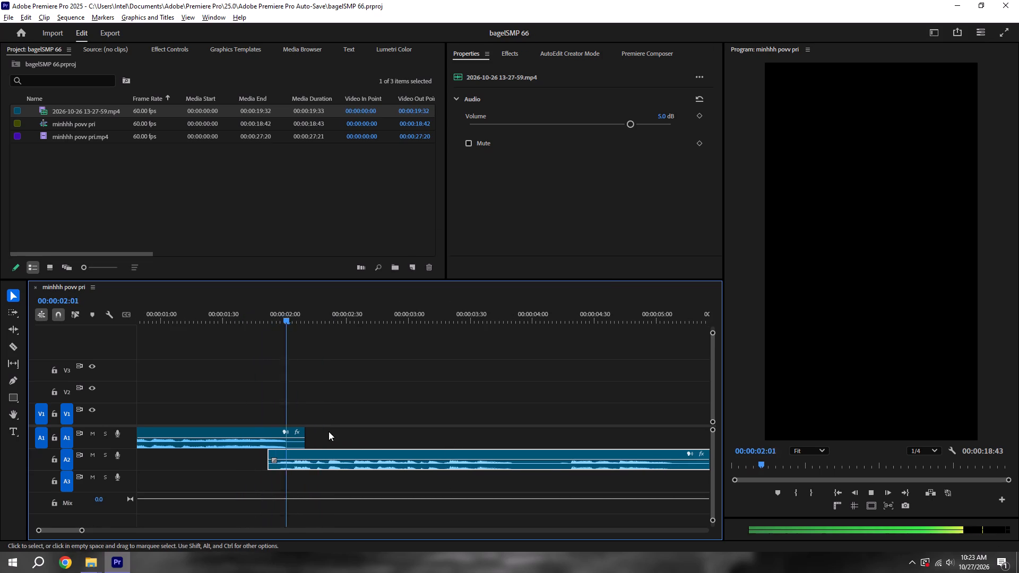
{"action": "key", "text": "space"}
{"action": "left_click_drag", "start_coordinate": [322, 456], "coordinate": [312, 455]}
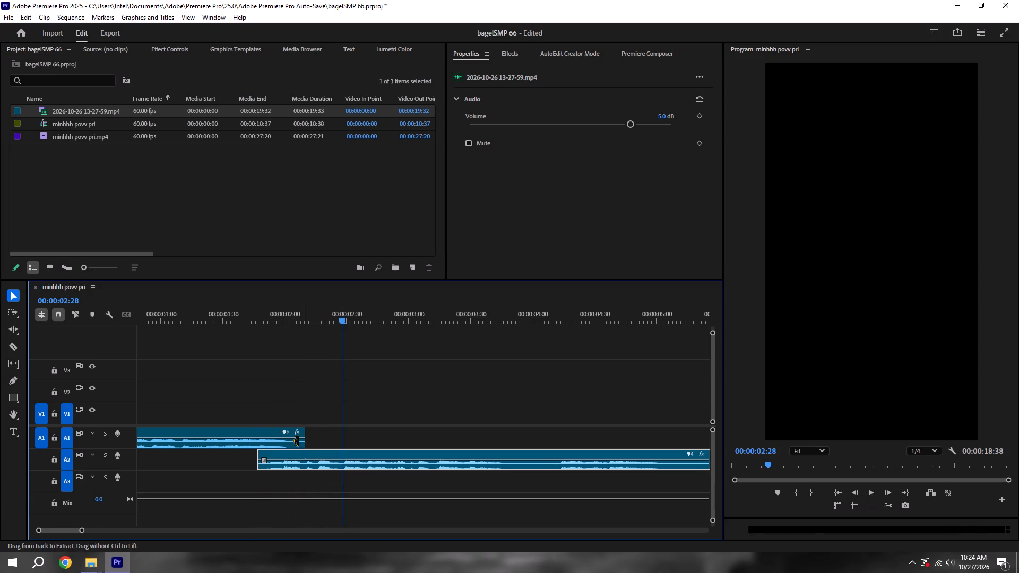
{"action": "key", "text": "ctrl+s"}
Replay the overlap, shift the A2 clip about 3 more frames earlier, and save.
{"action": "left_click", "coordinate": [217, 303]}
{"action": "key", "text": "space"}
{"action": "key", "text": "space"}
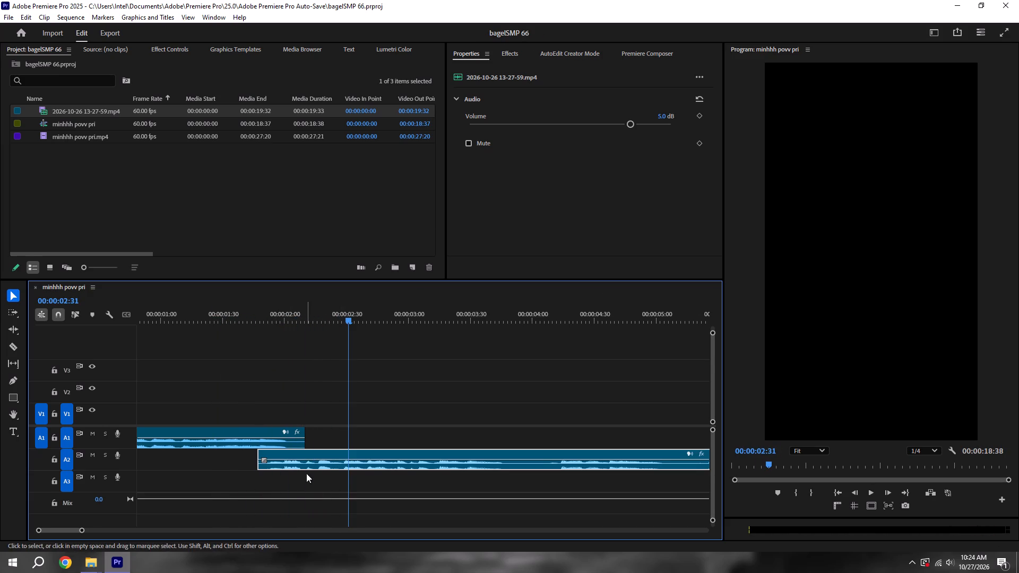
{"action": "left_click_drag", "start_coordinate": [307, 453], "coordinate": [303, 453]}
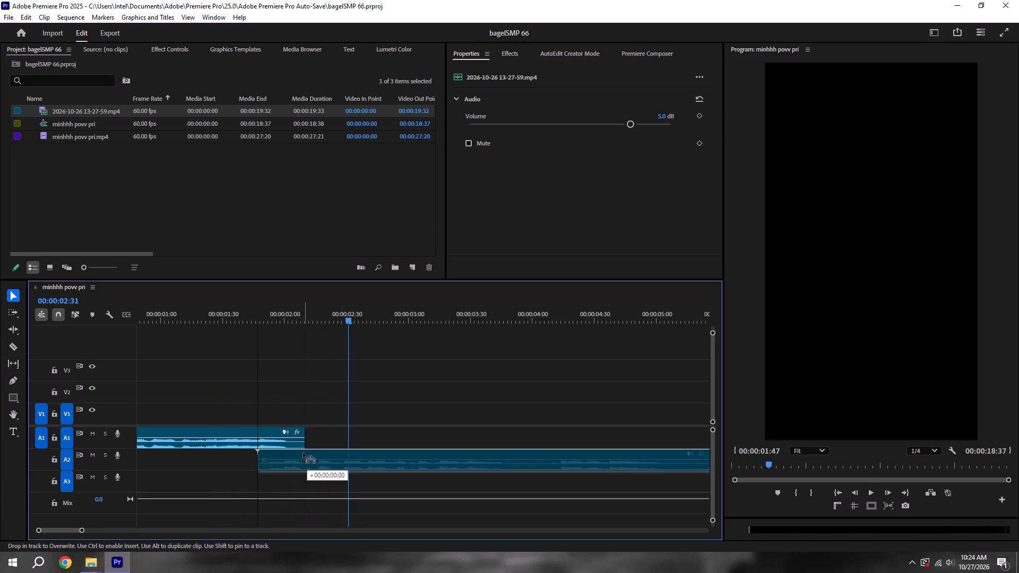
{"action": "left_click_drag", "start_coordinate": [303, 453], "coordinate": [300, 453]}
{"action": "key", "text": "ctrl+s"}
Split the A2 clip at about 00:00:03:48, move the following piece to A1 starting at about 00:00:03:10, and save.
{"action": "left_click", "coordinate": [207, 314]}
{"action": "key", "text": "space"}
{"action": "scroll", "coordinate": [265, 384], "scroll_direction": "down", "scroll_amount": 5}
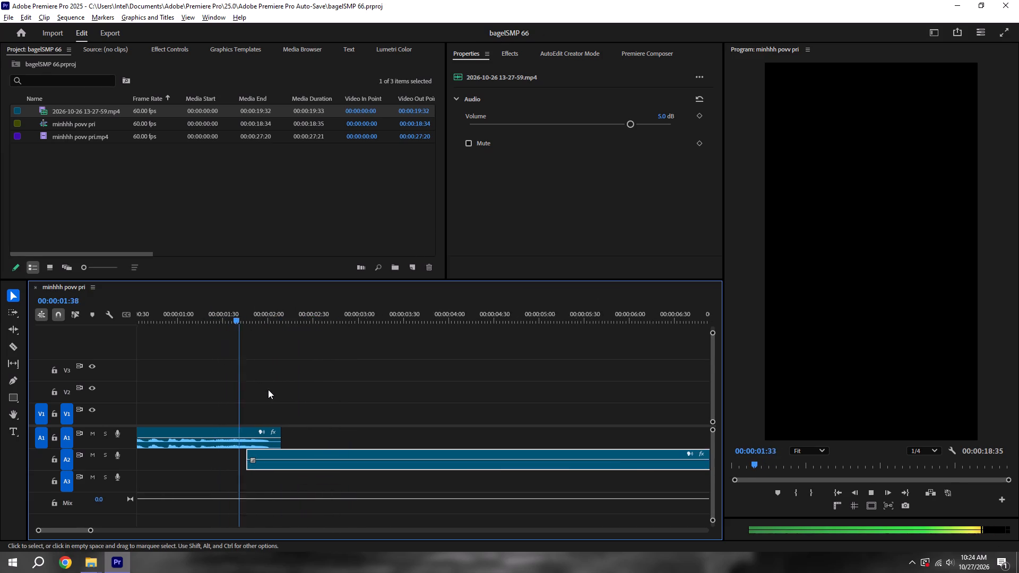
{"action": "key", "text": "c"}
{"action": "left_click", "coordinate": [416, 464]}
{"action": "key", "text": "space"}
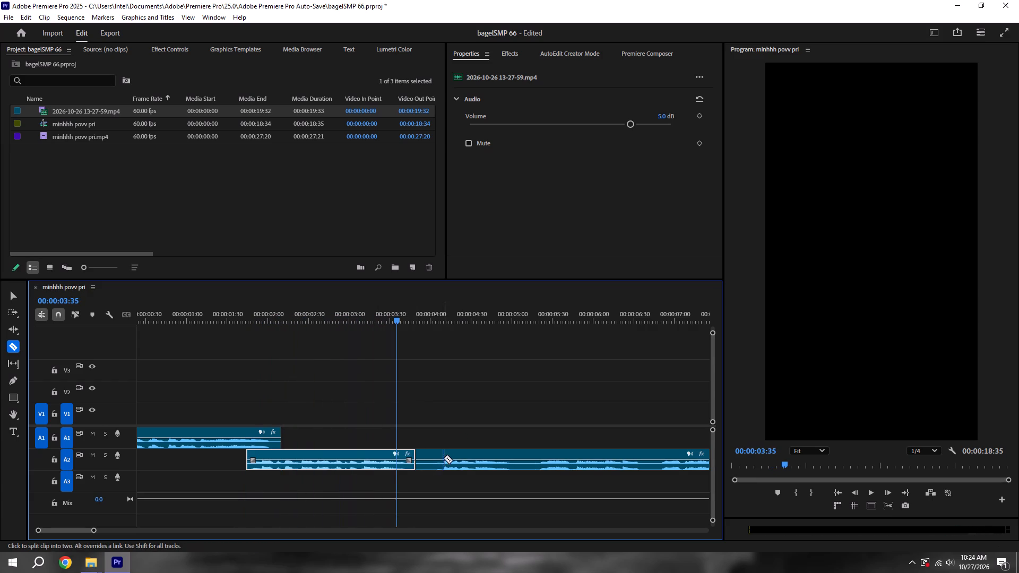
{"action": "key", "text": "v"}
{"action": "left_click_drag", "start_coordinate": [456, 455], "coordinate": [403, 438]}
{"action": "key", "text": "ctrl+s"}
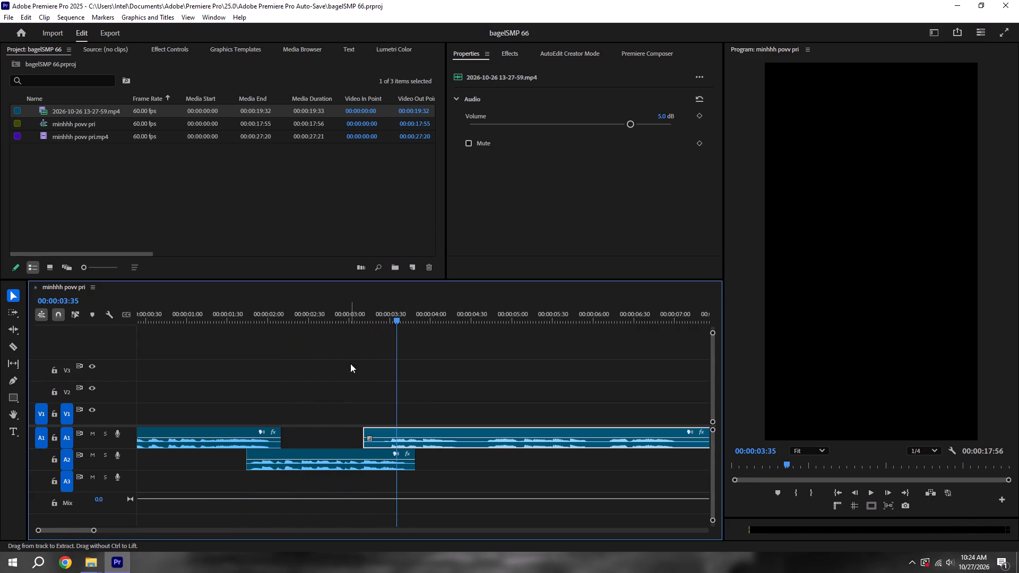
Split the last A1 piece at about 00:00:04:31, move the following piece to A2 starting at about 00:00:04:03, and save.
{"action": "left_click", "coordinate": [367, 301]}
{"action": "key", "text": "space"}
{"action": "type", "text": "c"}
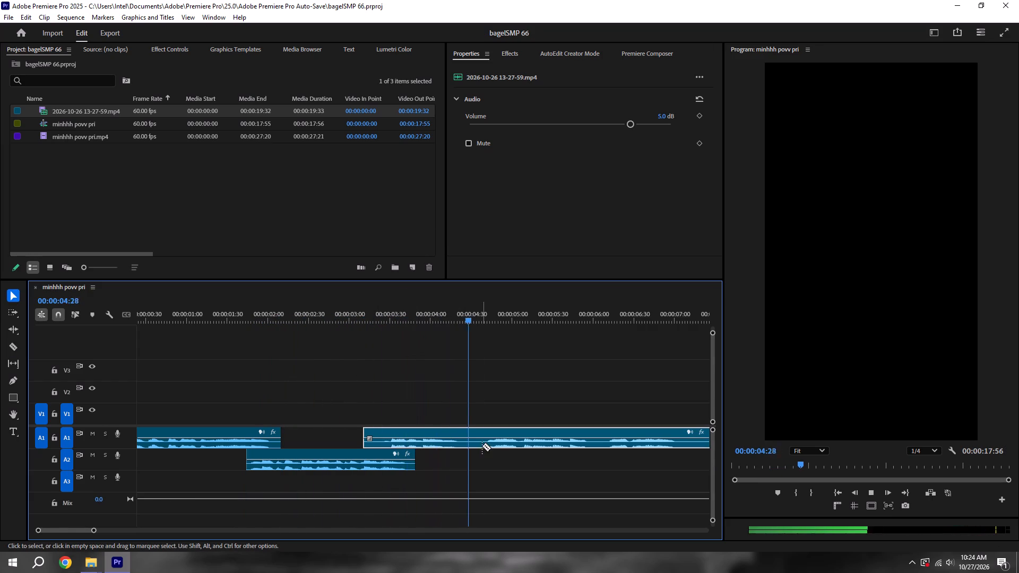
{"action": "key", "text": "space"}
{"action": "left_click", "coordinate": [472, 441]}
{"action": "key", "text": "v"}
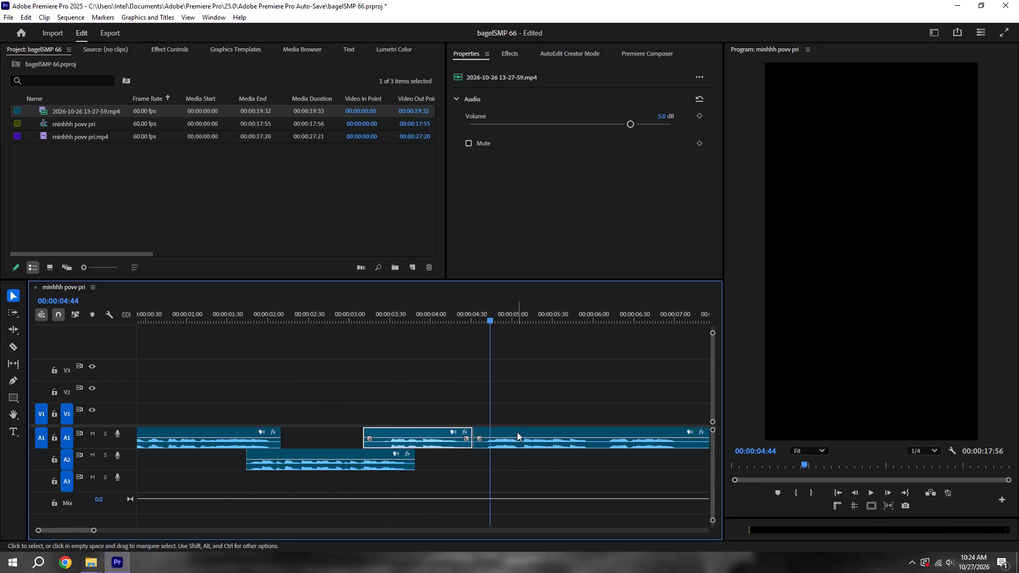
{"action": "left_click_drag", "start_coordinate": [517, 432], "coordinate": [479, 453]}
{"action": "key", "text": "ctrl+s"}
Play through the new overlap, shift the last A2 piece about 3 frames earlier, and save.
{"action": "left_click", "coordinate": [421, 321]}
{"action": "key", "text": "space"}
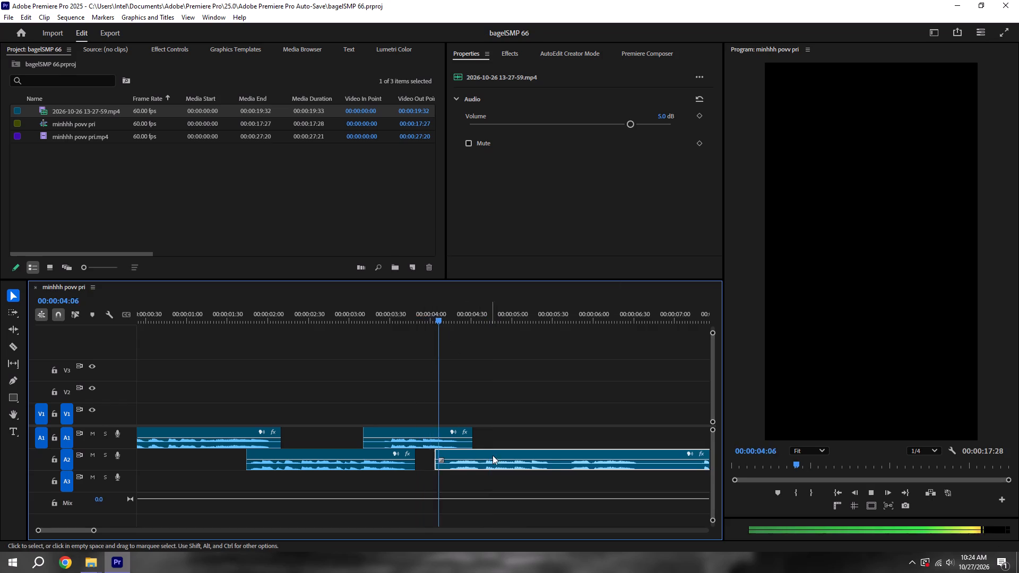
{"action": "scroll", "coordinate": [494, 463], "scroll_direction": "up", "scroll_amount": 4, "text": "alt"}
{"action": "key", "text": "space"}
{"action": "left_click_drag", "start_coordinate": [454, 455], "coordinate": [447, 455]}
{"action": "key", "text": "ctrl+s"}
Split the last A2 piece at about 00:00:05:33, move the following piece to A1 starting at about 00:00:05:00, and save.
{"action": "left_click", "coordinate": [377, 308]}
{"action": "key", "text": "space"}
{"action": "scroll", "coordinate": [438, 398], "scroll_direction": "down", "scroll_amount": 10, "text": "alt"}
{"action": "key", "text": "c"}
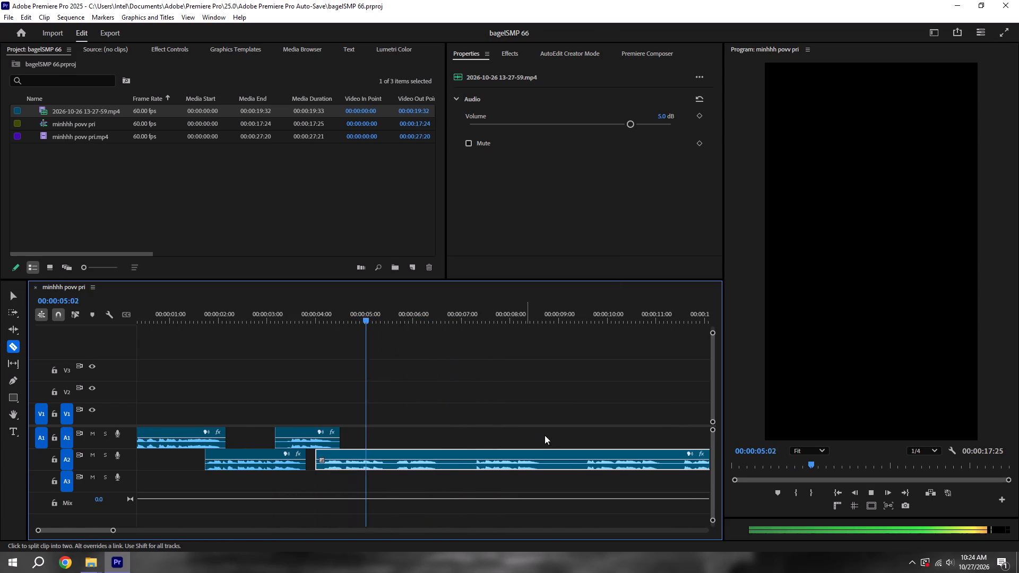
{"action": "key", "text": "space"}
{"action": "left_click", "coordinate": [391, 463]}
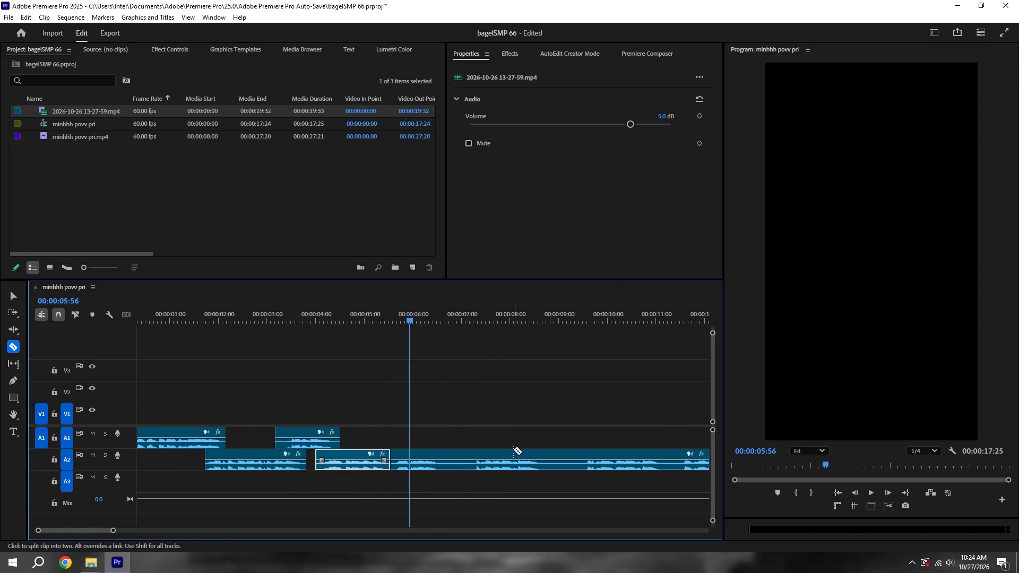
{"action": "key", "text": "v"}
{"action": "left_click_drag", "start_coordinate": [429, 455], "coordinate": [404, 442]}
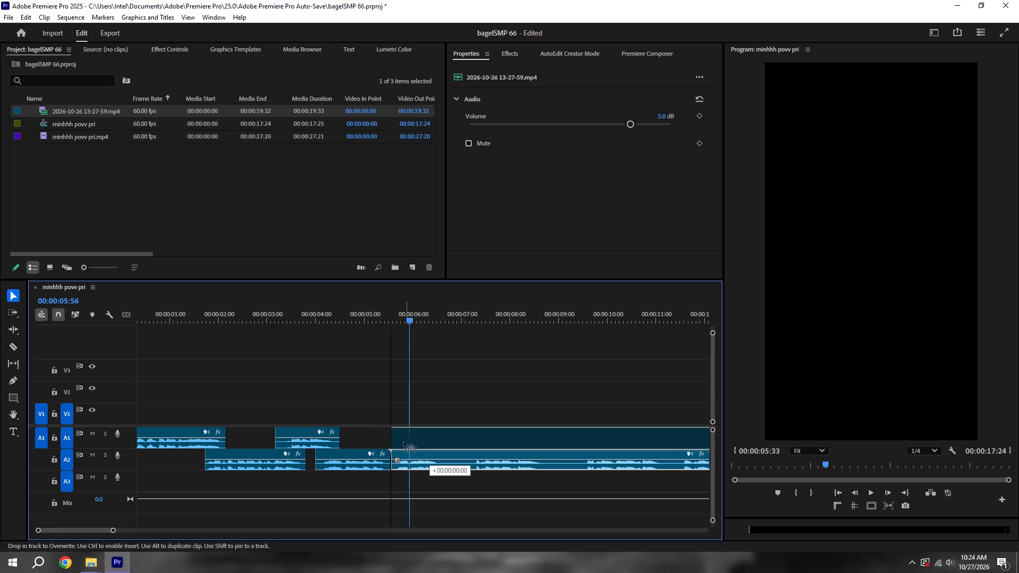
{"action": "left_click_drag", "start_coordinate": [404, 442], "coordinate": [402, 442]}
{"action": "key", "text": "ctrl+s"}
Play through the overlap, shift the last A1 piece about 5 frames later, and save.
{"action": "left_click", "coordinate": [363, 309]}
{"action": "key", "text": "space"}
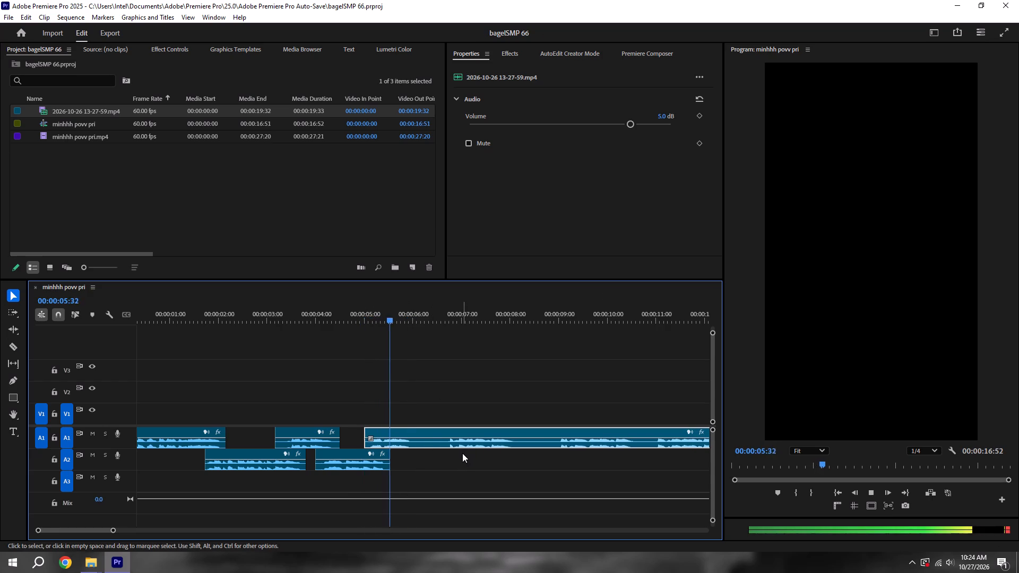
{"action": "key", "text": "c"}
{"action": "scroll", "coordinate": [394, 451], "scroll_direction": "up", "scroll_amount": 5, "text": "alt"}
{"action": "key", "text": "space"}
{"action": "key", "text": "v"}
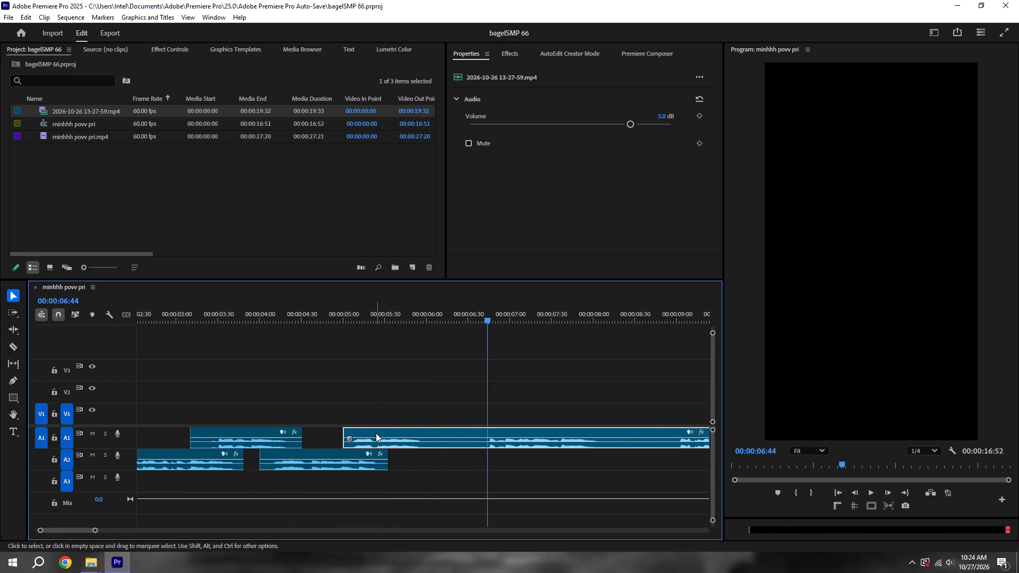
{"action": "left_click_drag", "start_coordinate": [376, 433], "coordinate": [383, 432]}
{"action": "key", "text": "ctrl+s"}
Split the last A1 piece at about 00:00:06:21, move the following piece to A2 directly after the preceding A2 clip, and save.
{"action": "left_click", "coordinate": [327, 306]}
{"action": "key", "text": "space"}
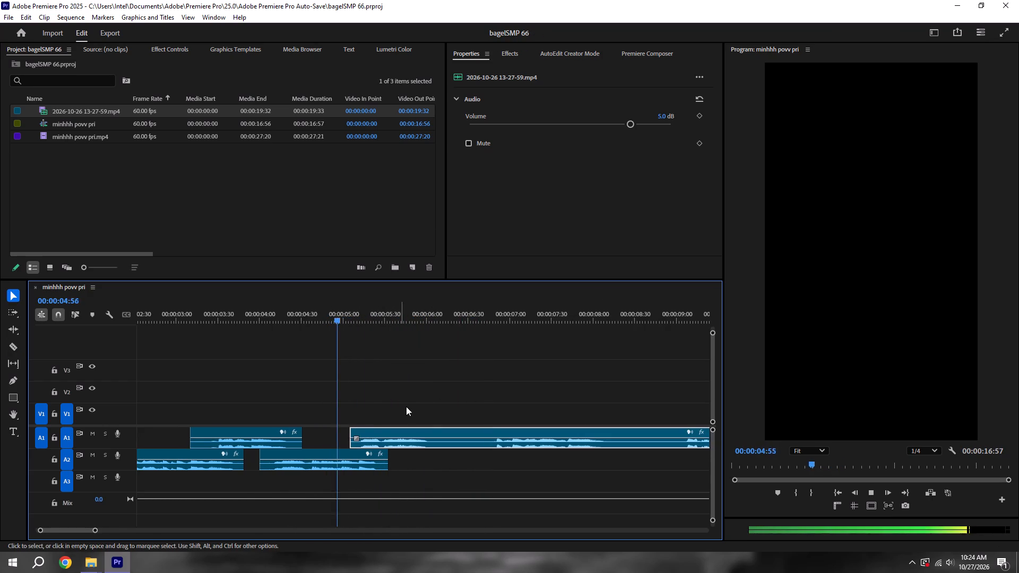
{"action": "key", "text": "c"}
{"action": "key", "text": "space"}
{"action": "left_click", "coordinate": [457, 442]}
{"action": "key", "text": "v"}
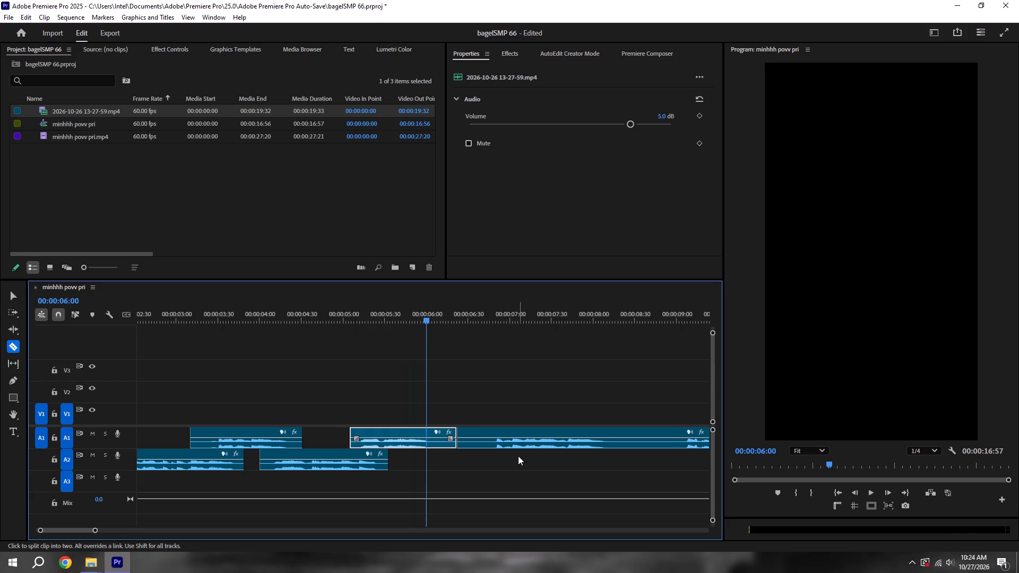
{"action": "left_click_drag", "start_coordinate": [512, 433], "coordinate": [449, 463]}
{"action": "key", "text": "ctrl+s"}
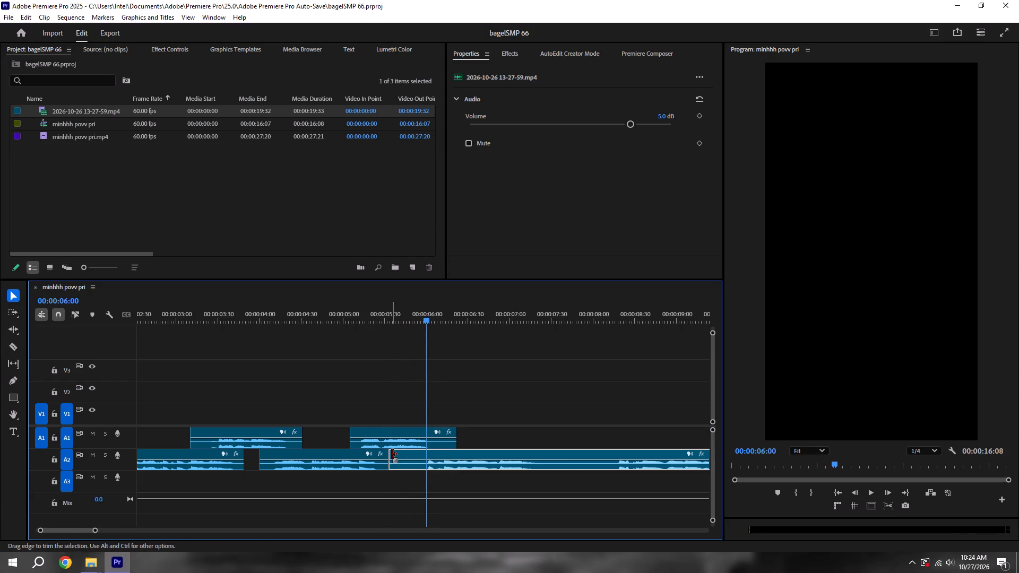
Trim about 12 frames off the start of the last A2 piece, shift it about 6 frames earlier, and save.
{"action": "left_click_drag", "start_coordinate": [392, 454], "coordinate": [409, 459]}
{"action": "key", "text": "ctrl+s"}
{"action": "left_click_drag", "start_coordinate": [436, 453], "coordinate": [428, 452]}
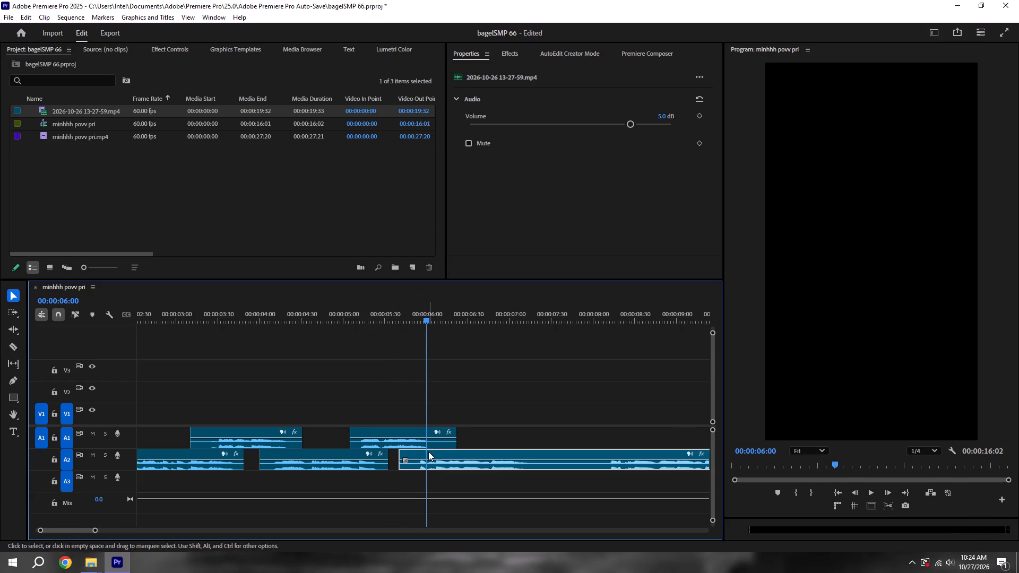
{"action": "key", "text": "ctrl+s"}
Split the last A2 piece at about 00:00:07:42, move the following piece to A1 starting at about 00:00:06:26, and save.
{"action": "left_click", "coordinate": [372, 304]}
{"action": "key", "text": "space"}
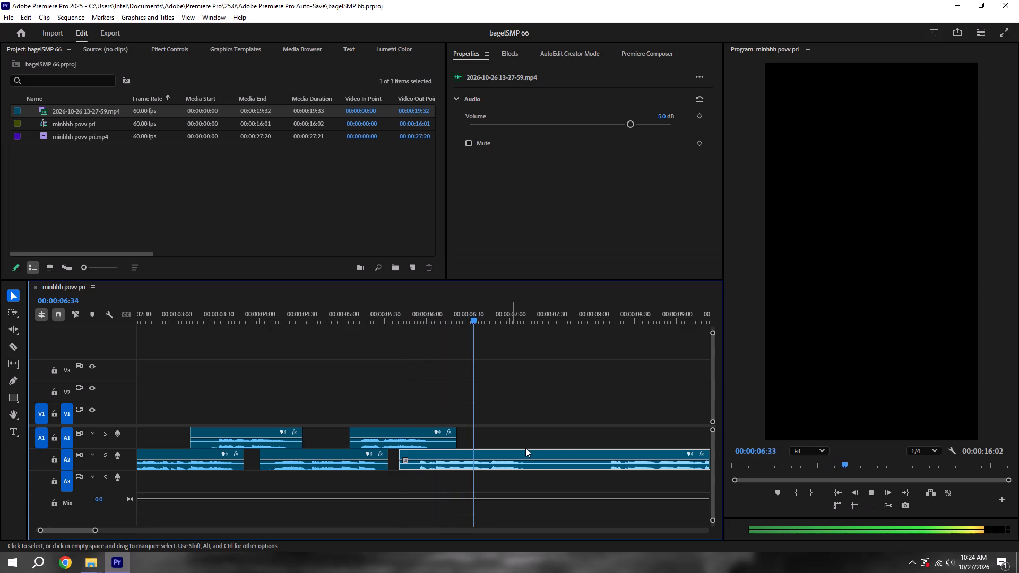
{"action": "key", "text": "c"}
{"action": "key", "text": "space"}
{"action": "left_click", "coordinate": [569, 459]}
{"action": "key", "text": "v"}
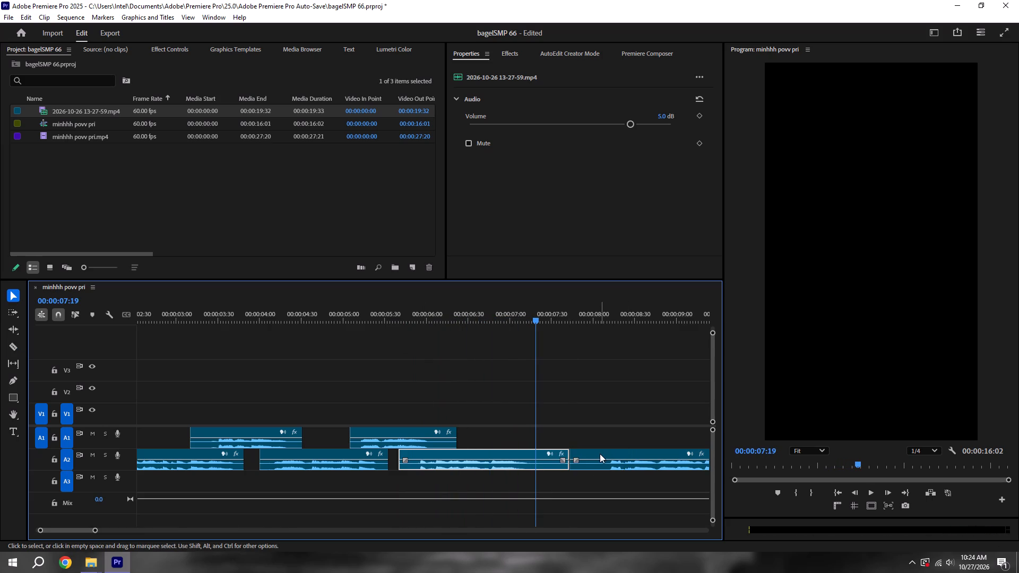
{"action": "left_click_drag", "start_coordinate": [600, 455], "coordinate": [514, 440]}
{"action": "key", "text": "ctrl+s"}
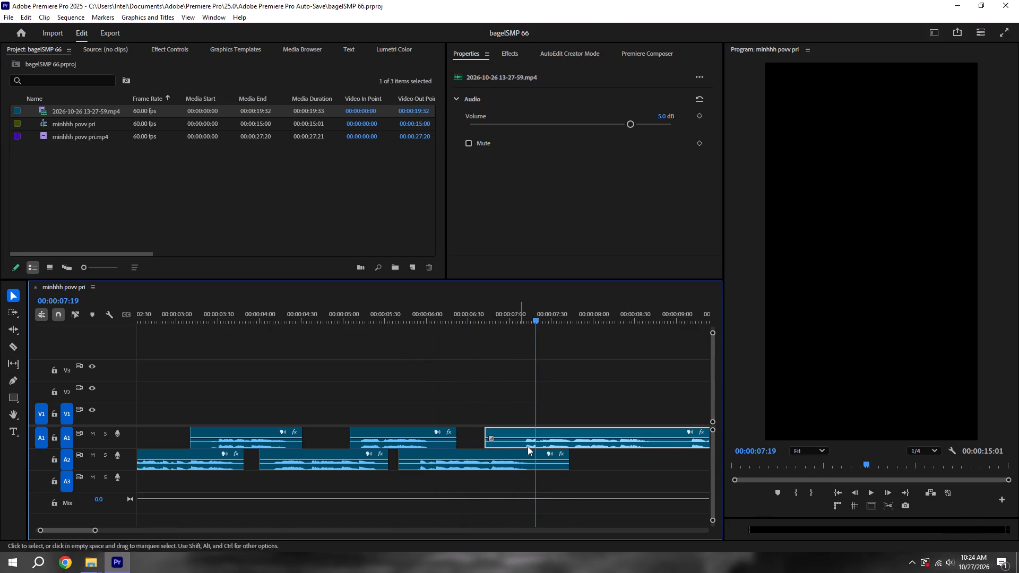
{"action": "left_click_drag", "start_coordinate": [536, 431], "coordinate": [515, 430]}
{"action": "key", "text": "ctrl+s"}
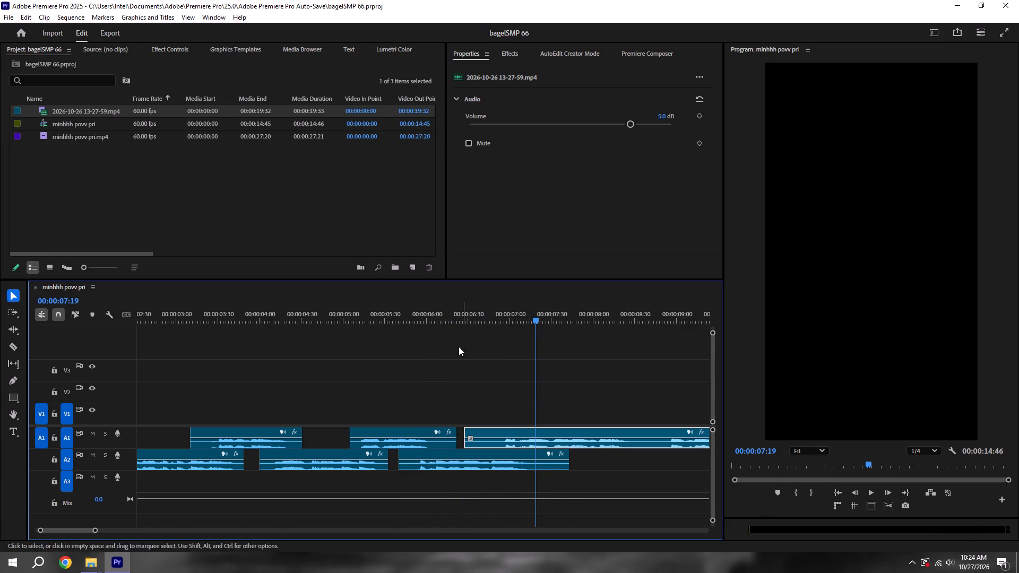
Listen to the last A1 piece, trim its start to about 00:00:08:46, and save.
{"action": "left_click", "coordinate": [459, 312]}
{"action": "key", "text": "space"}
{"action": "scroll", "coordinate": [529, 417], "scroll_direction": "down", "scroll_amount": 5, "text": "alt"}
{"action": "key", "text": "c"}
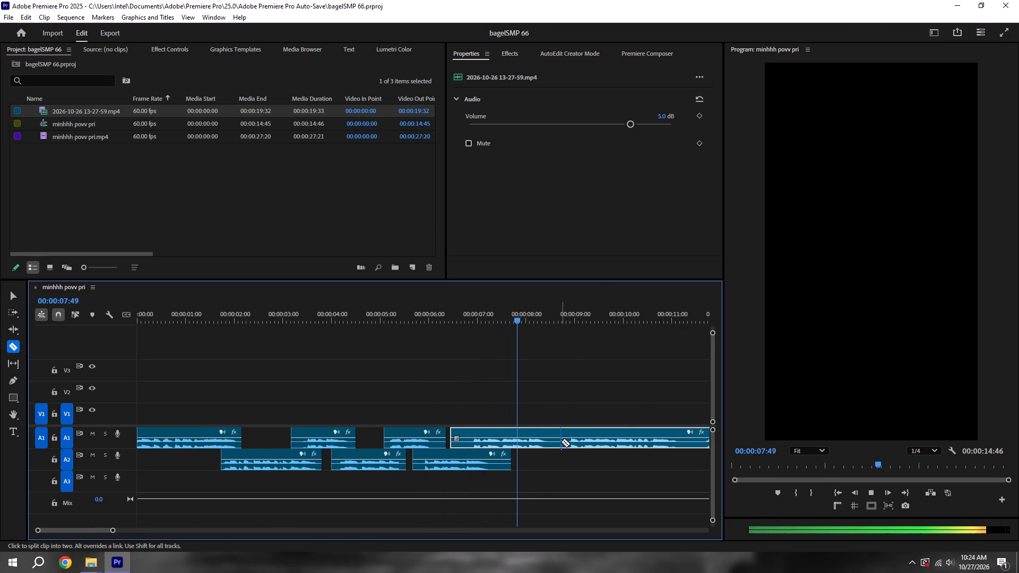
{"action": "key", "text": "space"}
{"action": "key", "text": "v"}
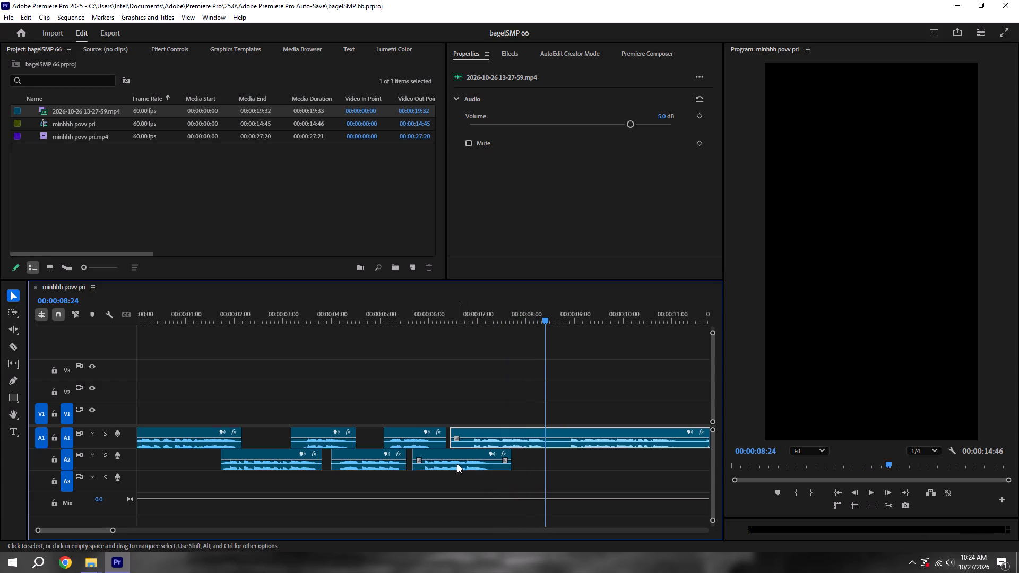
{"action": "key", "text": "space"}
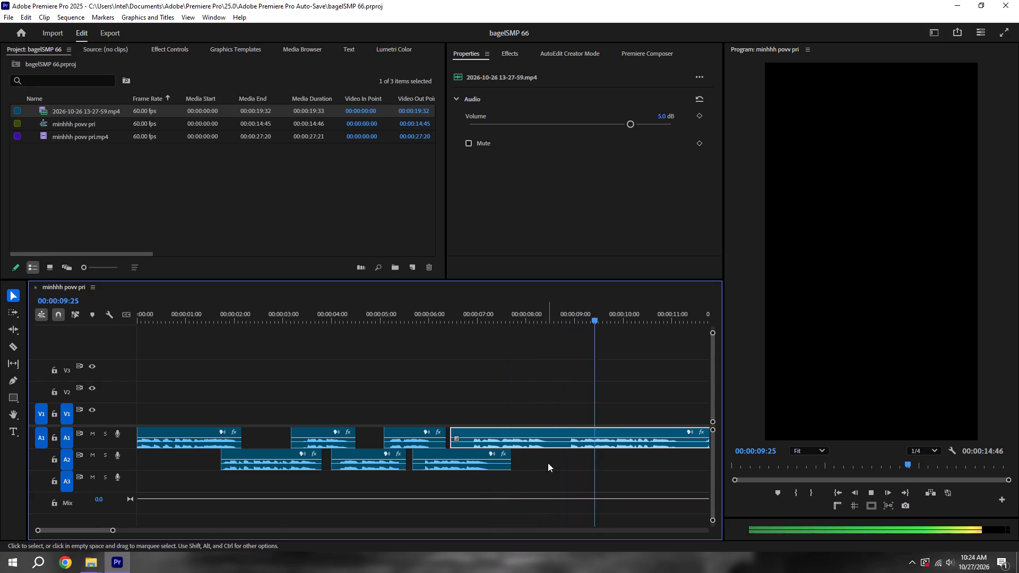
{"action": "scroll", "coordinate": [566, 459], "scroll_direction": "down", "scroll_amount": 5, "text": "alt"}
{"action": "key", "text": "space"}
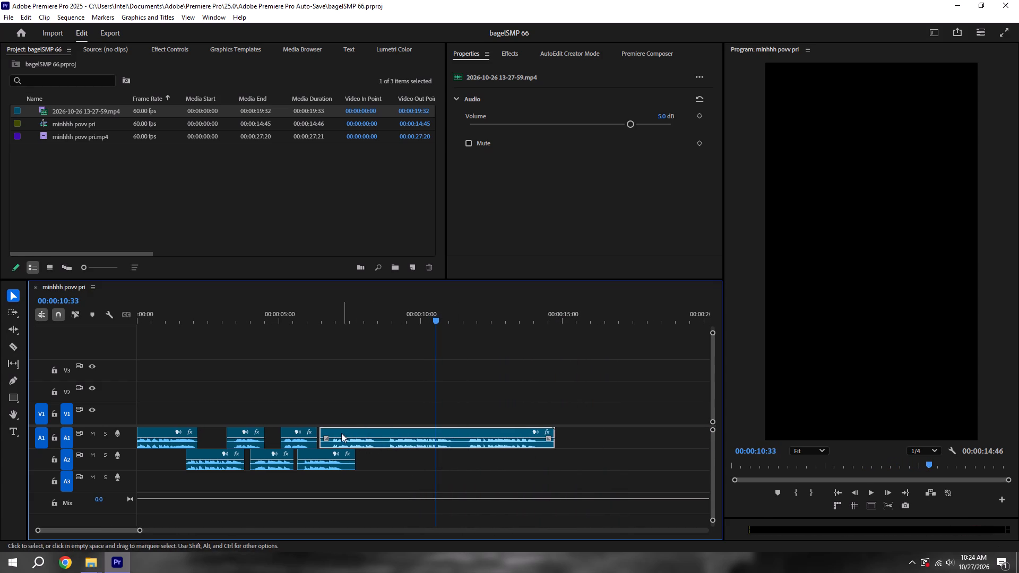
{"action": "left_click_drag", "start_coordinate": [321, 431], "coordinate": [386, 432]}
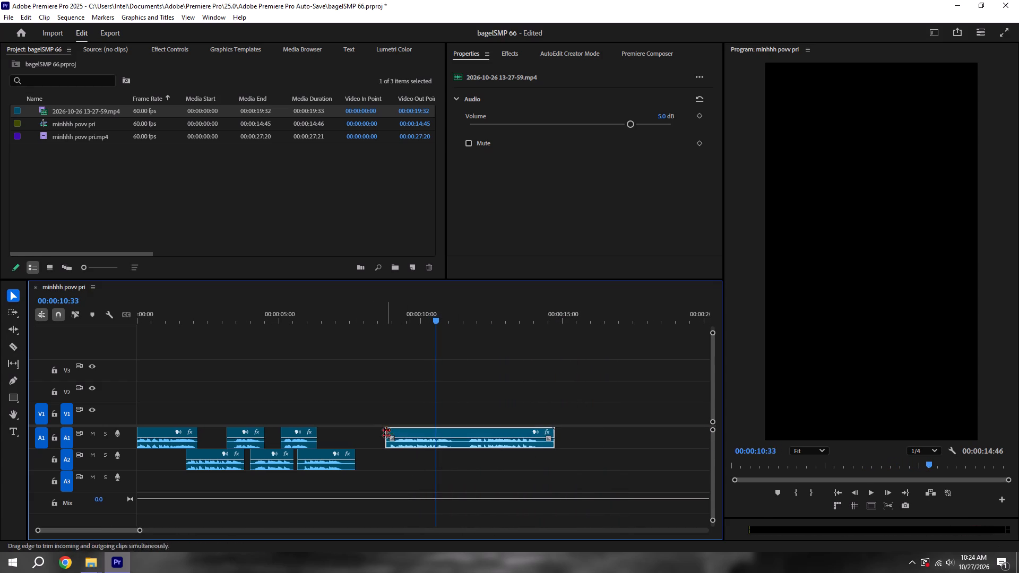
{"action": "key", "text": "ctrl+s"}
Move the trimmed piece onto A2 starting at about 00:00:05:40, overwriting the last A2 piece, and save.
{"action": "left_click_drag", "start_coordinate": [420, 431], "coordinate": [333, 464]}
{"action": "scroll", "coordinate": [326, 463], "scroll_direction": "up", "scroll_amount": 10, "text": "alt"}
{"action": "key", "text": "ctrl+s"}
Play through the join, shift the last A2 piece about 4 frames later, and save.
{"action": "left_click", "coordinate": [237, 312]}
{"action": "key", "text": "space"}
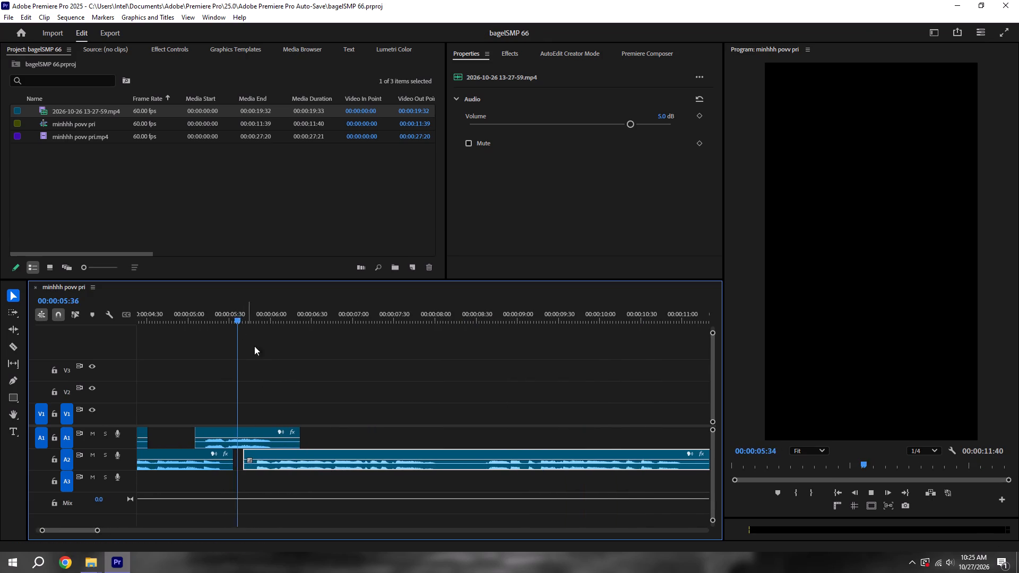
{"action": "scroll", "coordinate": [293, 419], "scroll_direction": "up", "scroll_amount": 4, "text": "alt"}
{"action": "key", "text": "space"}
{"action": "left_click_drag", "start_coordinate": [316, 453], "coordinate": [324, 454]}
{"action": "key", "text": "ctrl+s"}
Split the last A2 piece at about 00:00:08:21, move the following piece to A1 starting at about 00:00:07:45, and save.
{"action": "left_click", "coordinate": [212, 308]}
{"action": "key", "text": "space"}
{"action": "scroll", "coordinate": [221, 324], "scroll_direction": "down", "scroll_amount": 2}
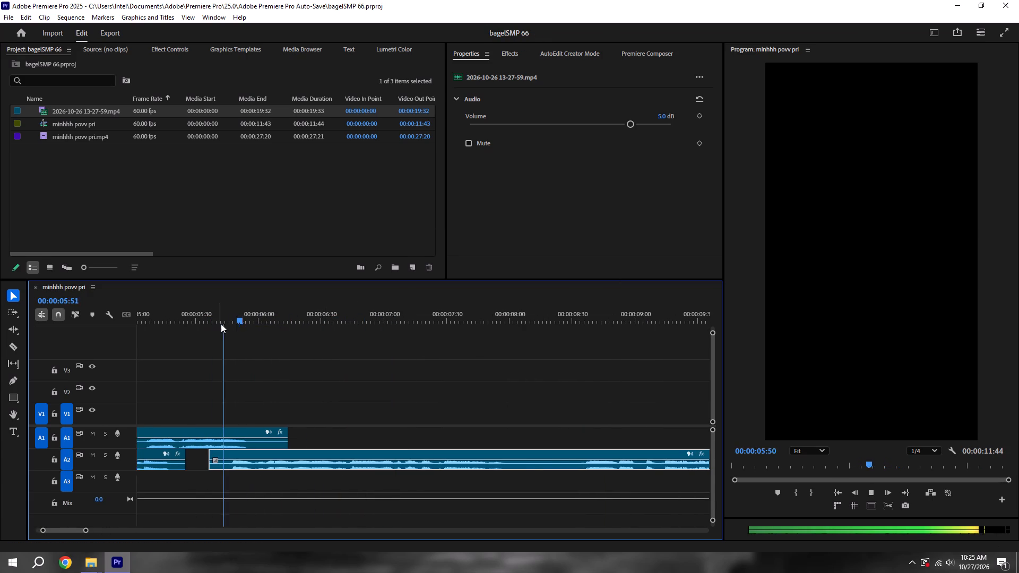
{"action": "scroll", "coordinate": [221, 324], "scroll_direction": "down", "scroll_amount": 2}
{"action": "key", "text": "c"}
{"action": "scroll", "coordinate": [328, 397], "scroll_direction": "down", "scroll_amount": 5}
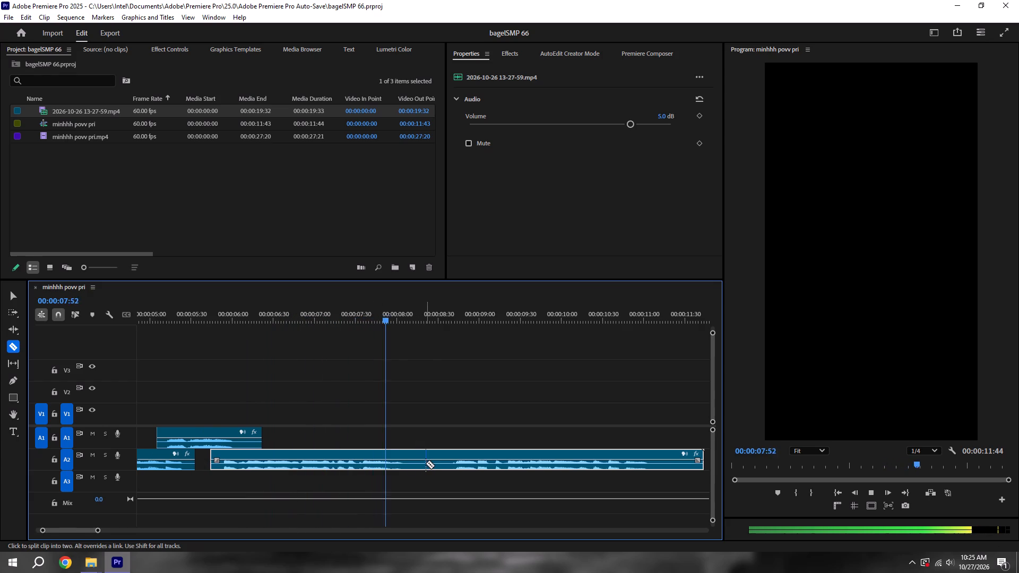
{"action": "left_click", "coordinate": [426, 463]}
{"action": "key", "text": "v"}
{"action": "key", "text": "space"}
{"action": "left_click_drag", "start_coordinate": [464, 456], "coordinate": [414, 440]}
{"action": "key", "text": "ctrl+s"}
Shift the last A1 piece about 12 frames earlier, play through its overlap with A2, and save.
{"action": "left_click", "coordinate": [348, 300]}
{"action": "left_click_drag", "start_coordinate": [397, 429], "coordinate": [388, 428]}
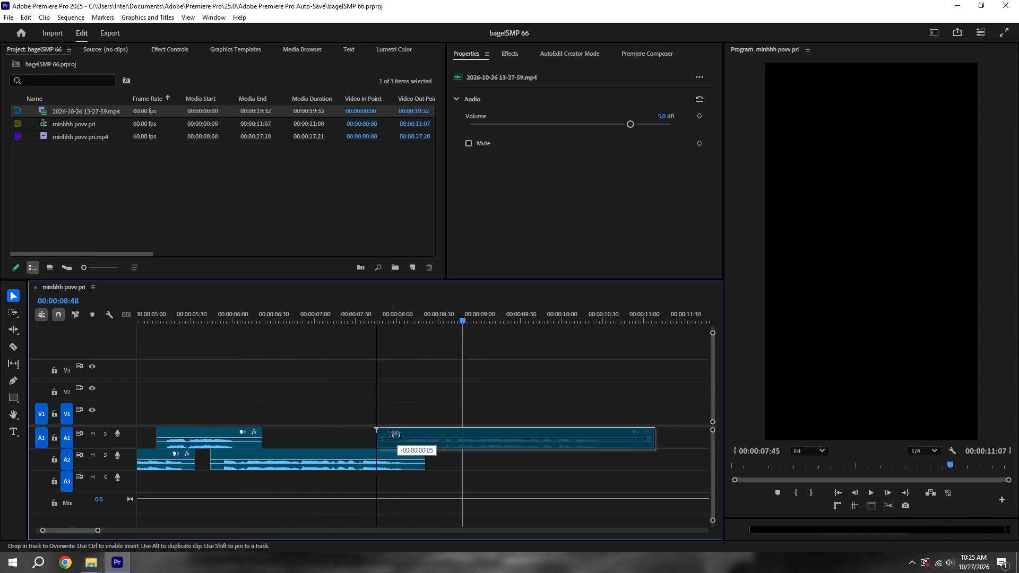
{"action": "left_click_drag", "start_coordinate": [388, 428], "coordinate": [381, 427]}
{"action": "key", "text": "ctrl+s"}
{"action": "left_click", "coordinate": [326, 307]}
{"action": "key", "text": "space"}
{"action": "scroll", "coordinate": [374, 388], "scroll_direction": "down", "scroll_amount": 5}
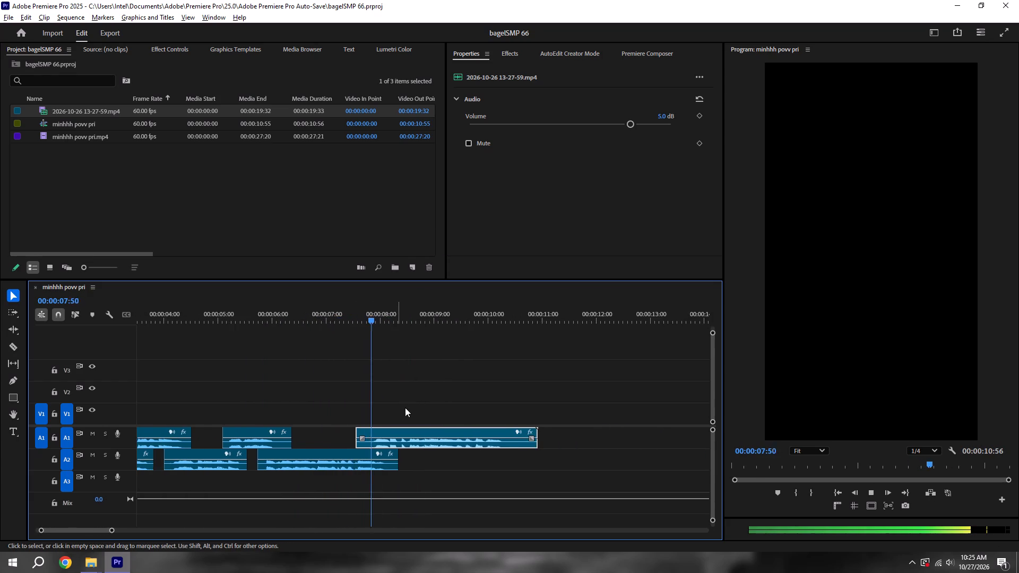
{"action": "scroll", "coordinate": [405, 407], "scroll_direction": "down", "scroll_amount": 4, "text": "alt"}
{"action": "key", "text": "ctrl+s"}
Play the sequence from its start, shift all audio pieces after the first two about 5 frames later together, and save.
{"action": "left_click", "coordinate": [840, 492]}
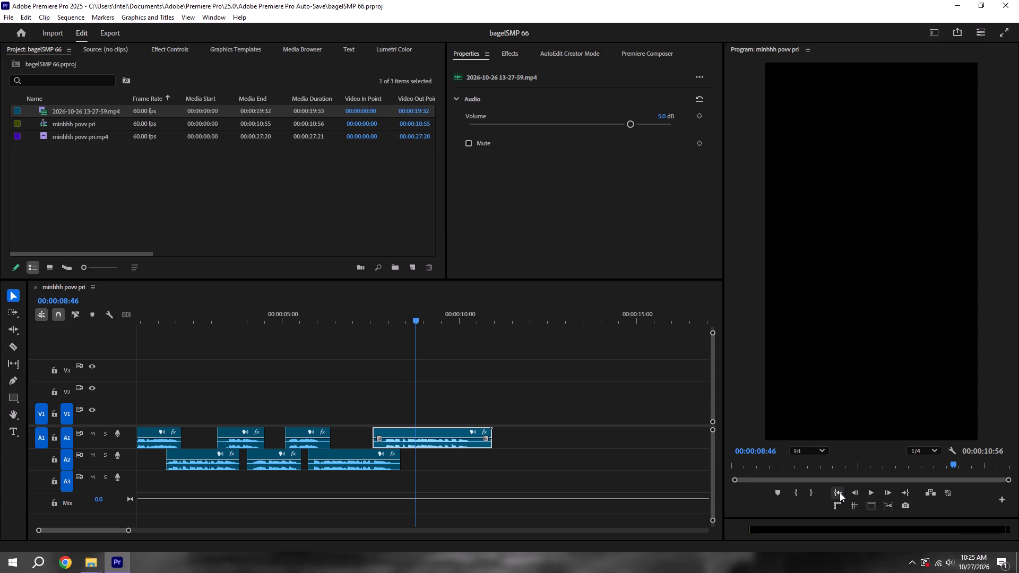
{"action": "scroll", "coordinate": [681, 481], "scroll_direction": "down", "scroll_amount": 6, "text": "alt"}
{"action": "key", "text": "space"}
{"action": "scroll", "coordinate": [296, 456], "scroll_direction": "up", "scroll_amount": 11, "text": "alt"}
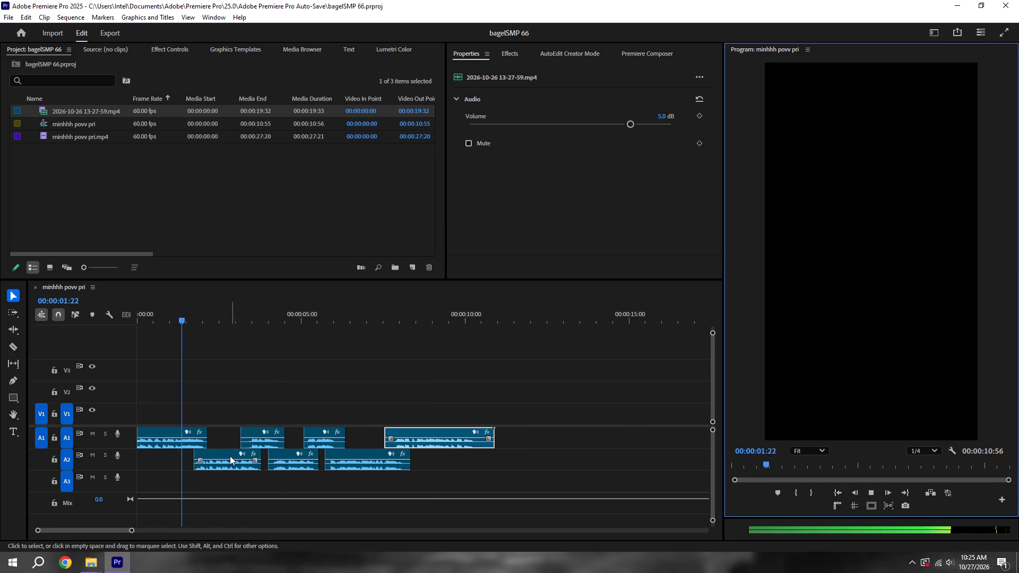
{"action": "scroll", "coordinate": [229, 456], "scroll_direction": "up", "scroll_amount": 5, "text": "alt"}
{"action": "scroll", "coordinate": [229, 456], "scroll_direction": "up", "scroll_amount": 6}
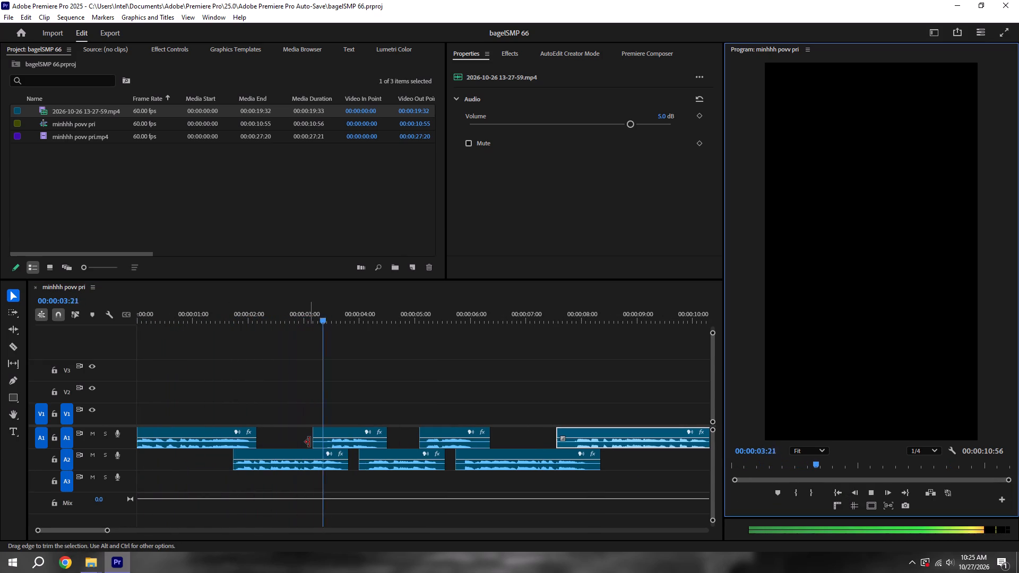
{"action": "key", "text": "space"}
{"action": "scroll", "coordinate": [370, 416], "scroll_direction": "down", "scroll_amount": 3}
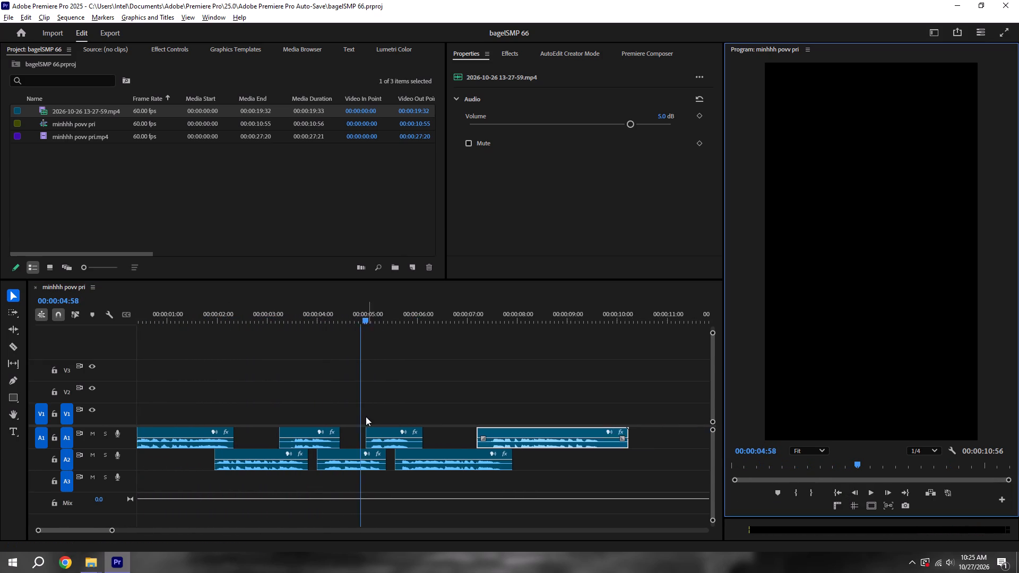
{"action": "scroll", "coordinate": [366, 416], "scroll_direction": "down", "scroll_amount": 6}
{"action": "left_click_drag", "start_coordinate": [451, 473], "coordinate": [252, 408]}
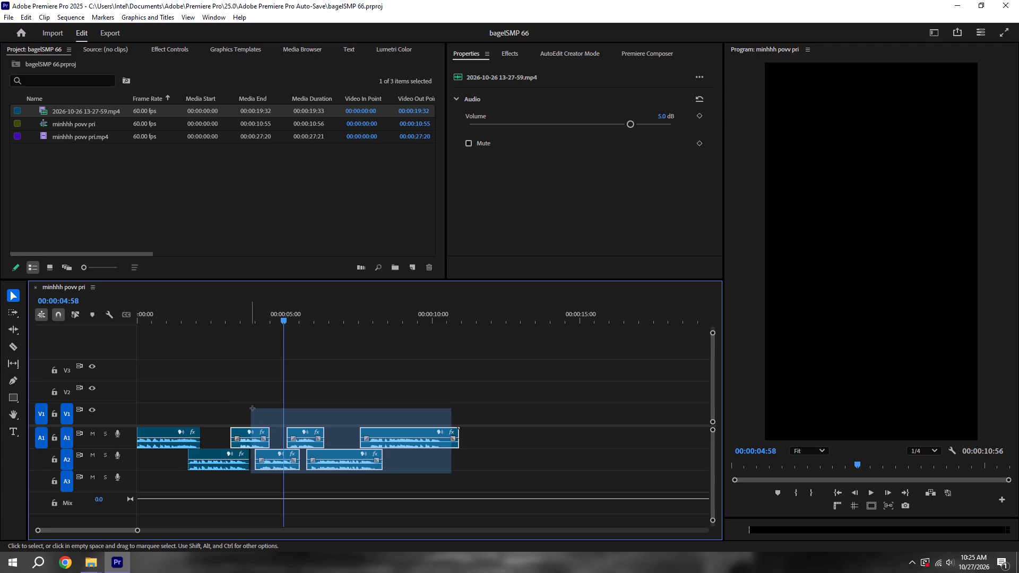
{"action": "left_click_drag", "start_coordinate": [252, 408], "coordinate": [253, 408]}
{"action": "scroll", "coordinate": [253, 408], "scroll_direction": "up", "scroll_amount": 11, "text": "alt"}
{"action": "left_click_drag", "start_coordinate": [234, 431], "coordinate": [237, 431]}
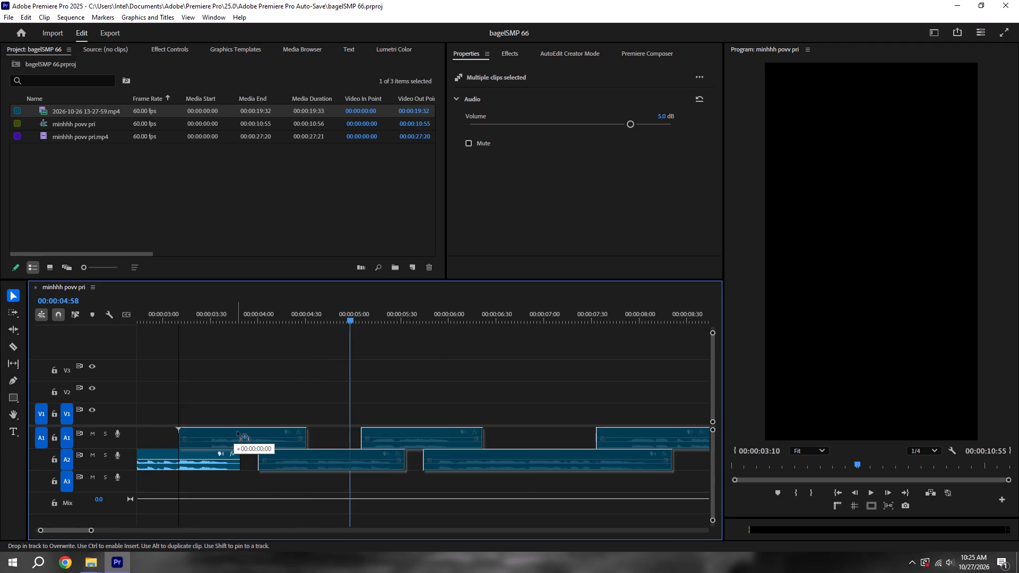
{"action": "left_click_drag", "start_coordinate": [237, 431], "coordinate": [242, 431]}
{"action": "key", "text": "ctrl+s"}
Play the sequence from about 00:00:03:00 to check the timing of the shifted pieces, and save the project.
{"action": "left_click", "coordinate": [161, 320]}
{"action": "key", "text": "space"}
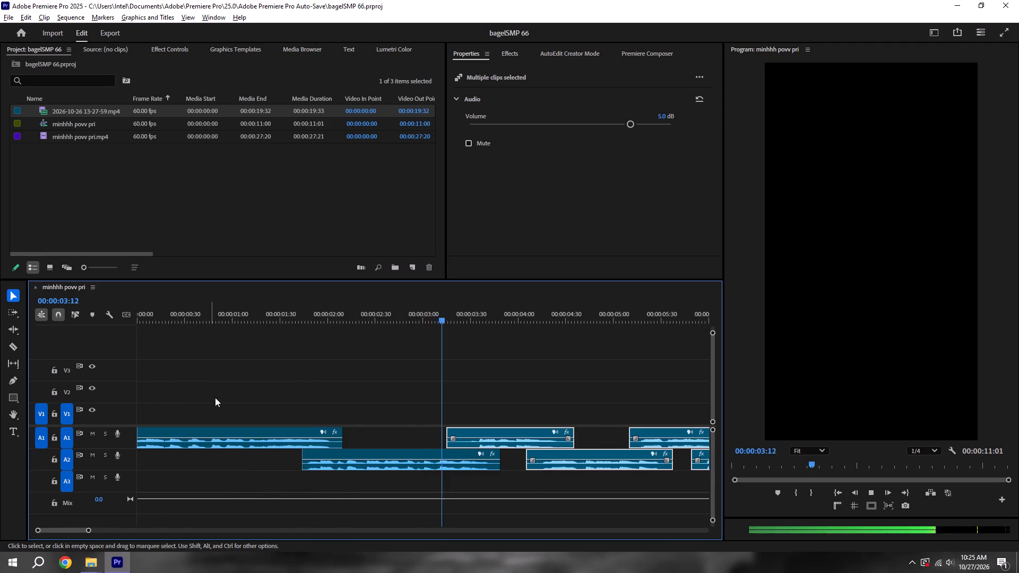
{"action": "scroll", "coordinate": [217, 402], "scroll_direction": "down", "scroll_amount": 10, "text": "alt"}
{"action": "left_click", "coordinate": [344, 393]}
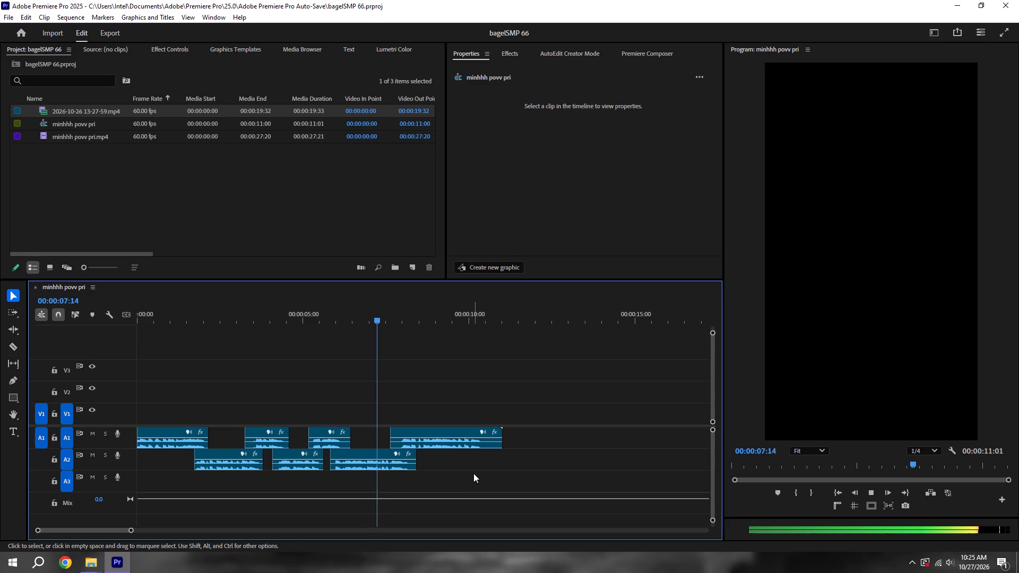
{"action": "key", "text": "ctrl+s"}
{"action": "key", "text": "space"}
{"action": "key", "text": "ctrl+s"}
{"action": "scroll", "coordinate": [472, 470], "scroll_direction": "down", "scroll_amount": 5, "text": "alt"}
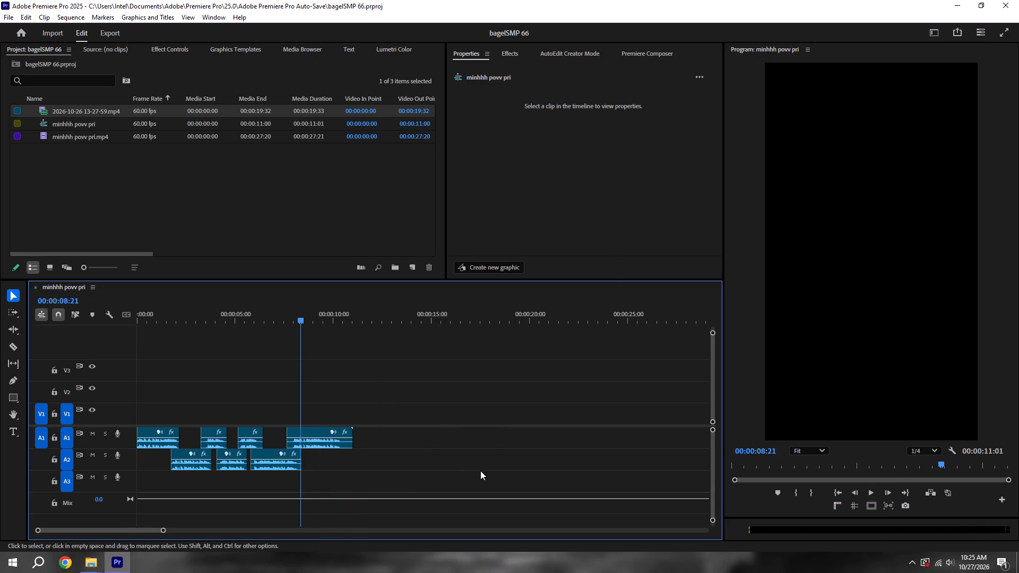
Save the project and play the sequence from its start to about 00:00:05:09 to check the voice timing.
{"action": "key", "text": "ctrl+s"}
{"action": "left_click", "coordinate": [844, 497]}
{"action": "left_click", "coordinate": [841, 494]}
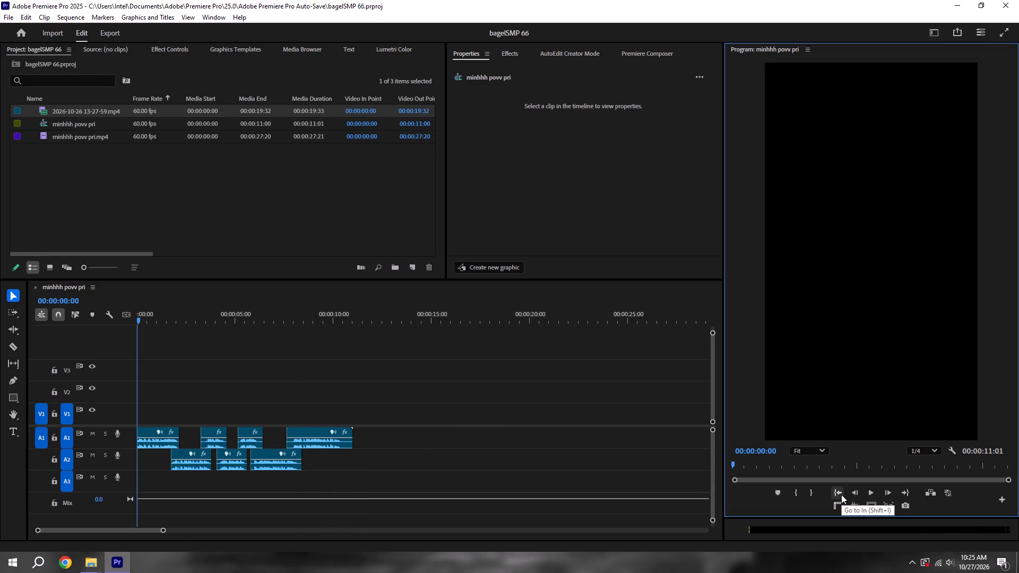
{"action": "key", "text": "space"}
{"action": "scroll", "coordinate": [340, 455], "scroll_direction": "up", "scroll_amount": 5, "text": "alt"}
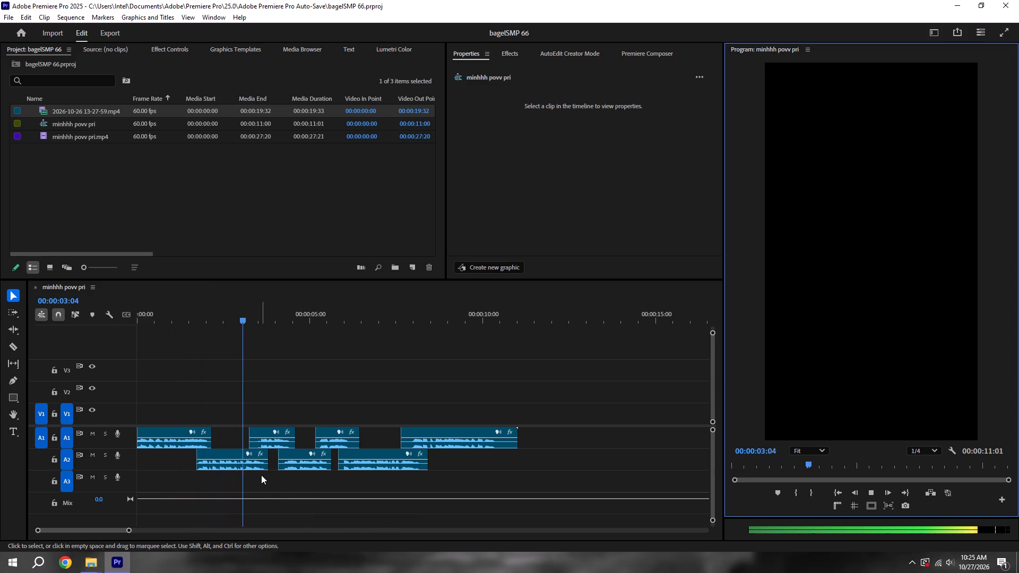
{"action": "key", "text": "space"}
{"action": "left_click_drag", "start_coordinate": [477, 475], "coordinate": [453, 476]}
{"action": "left_click", "coordinate": [479, 474]}
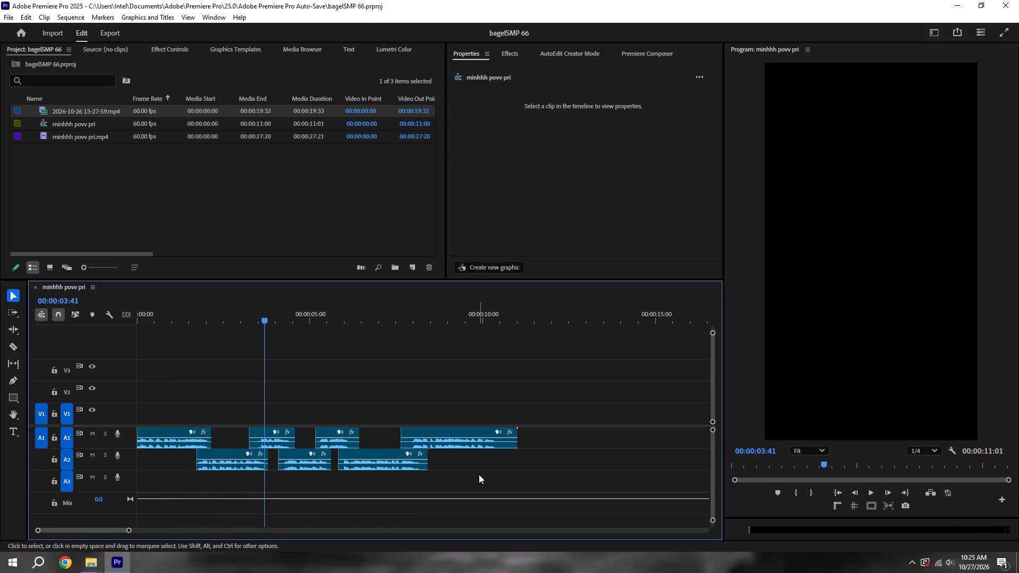
{"action": "key", "text": "space"}
{"action": "key", "text": "space"}
Shift the last four voice pieces, from the A2 piece at 00:00:04:05 onward, about 3 frames later together, play through them, and save.
{"action": "left_click_drag", "start_coordinate": [492, 482], "coordinate": [460, 473]}
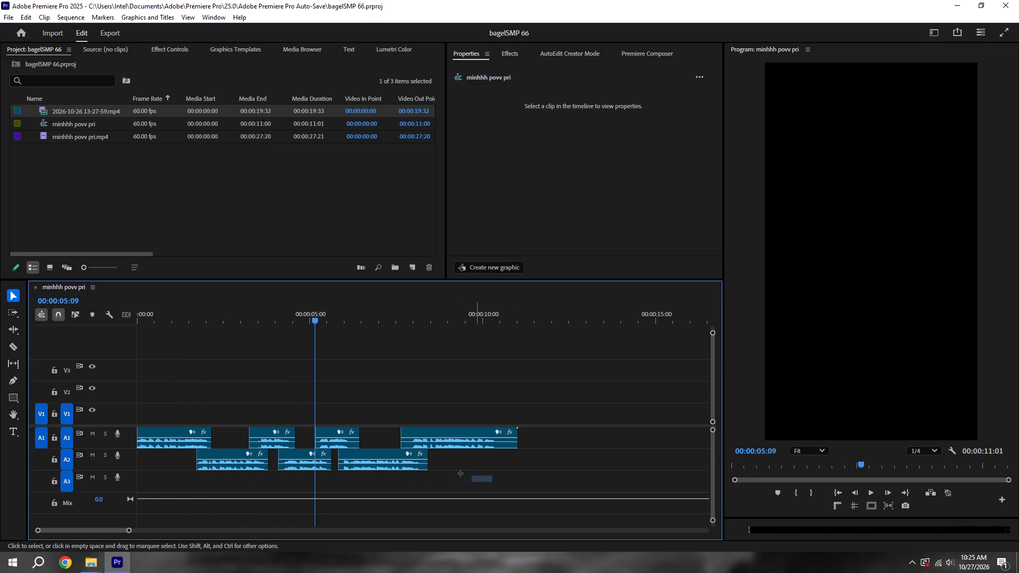
{"action": "left_click_drag", "start_coordinate": [460, 473], "coordinate": [313, 429]}
{"action": "scroll", "coordinate": [319, 460], "scroll_direction": "up", "scroll_amount": 9, "text": "alt"}
{"action": "left_click_drag", "start_coordinate": [247, 452], "coordinate": [252, 452]}
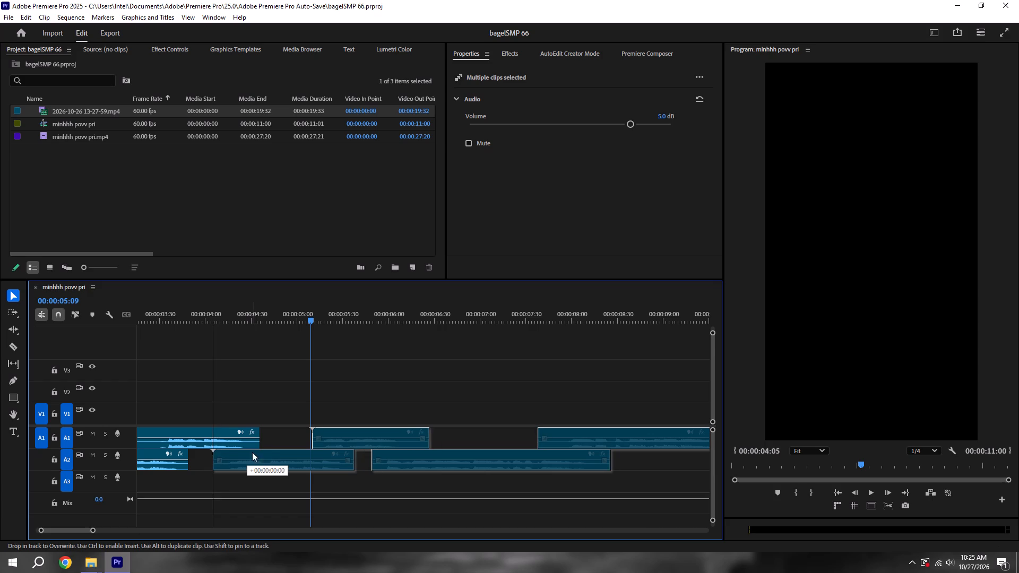
{"action": "scroll", "coordinate": [224, 452], "scroll_direction": "up", "scroll_amount": 5, "text": "alt"}
{"action": "left_click", "coordinate": [209, 310], "text": "shift"}
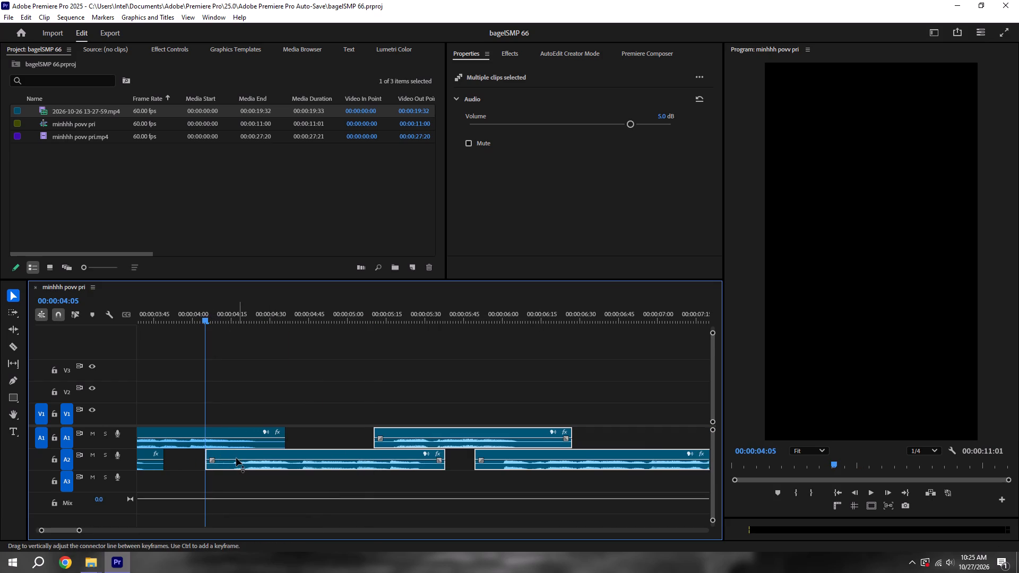
{"action": "left_click_drag", "start_coordinate": [235, 455], "coordinate": [242, 454]}
{"action": "key", "text": "ctrl+s"}
{"action": "key", "text": "space"}
{"action": "scroll", "coordinate": [243, 454], "scroll_direction": "down", "scroll_amount": 9, "text": "alt"}
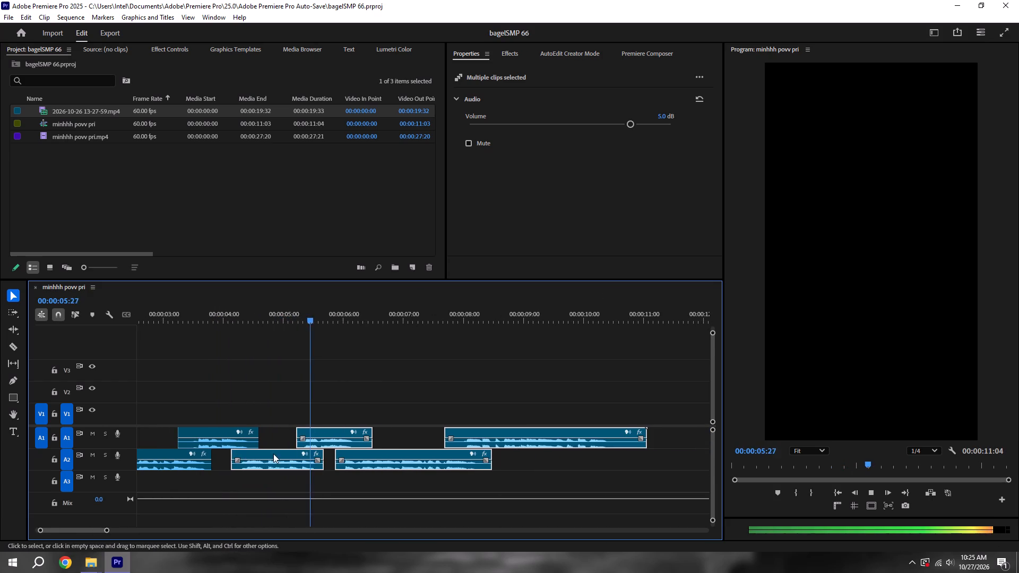
{"action": "left_click", "coordinate": [419, 405]}
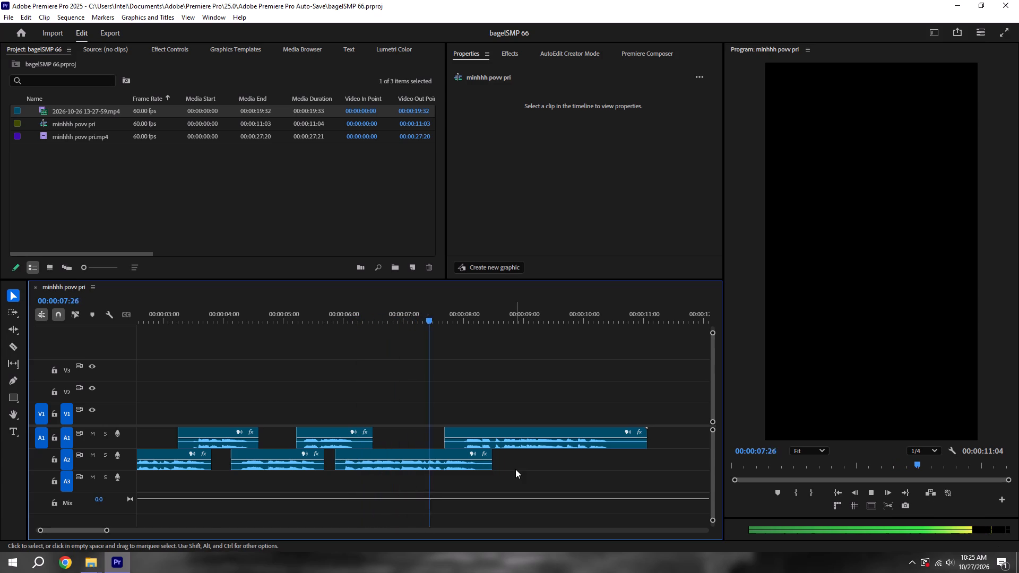
{"action": "key", "text": "ctrl+s"}
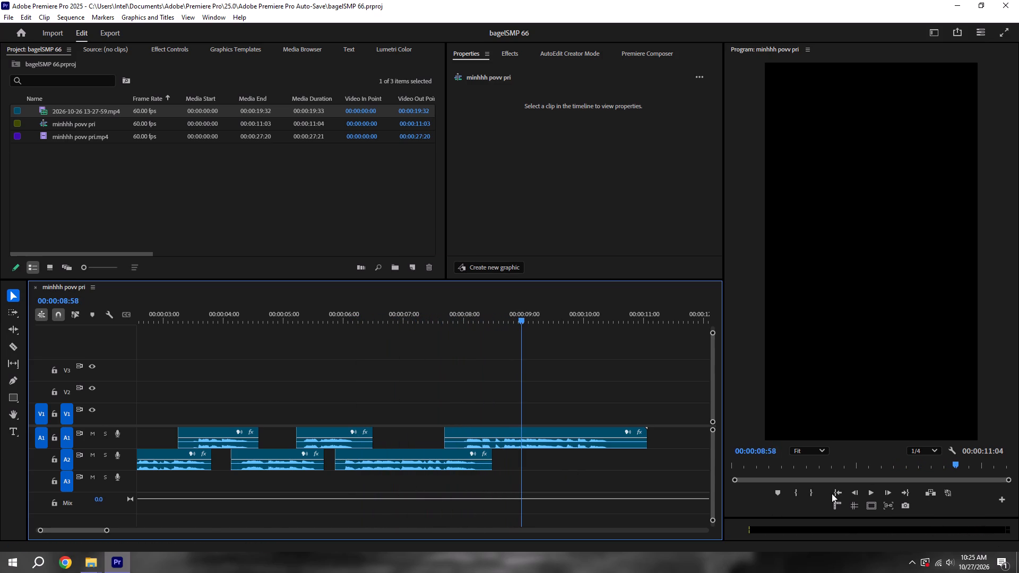
Play the sequence from its start, shrink the audio tracks' height during playback, and save the project.
{"action": "left_click", "coordinate": [844, 489]}
{"action": "left_click", "coordinate": [831, 487], "text": "alt"}
{"action": "left_click", "coordinate": [839, 489], "text": "alt"}
{"action": "scroll", "coordinate": [584, 468], "scroll_direction": "down", "scroll_amount": 6, "text": "alt"}
{"action": "key", "text": "space"}
{"action": "scroll", "coordinate": [468, 496], "scroll_direction": "down", "scroll_amount": 2, "text": "alt"}
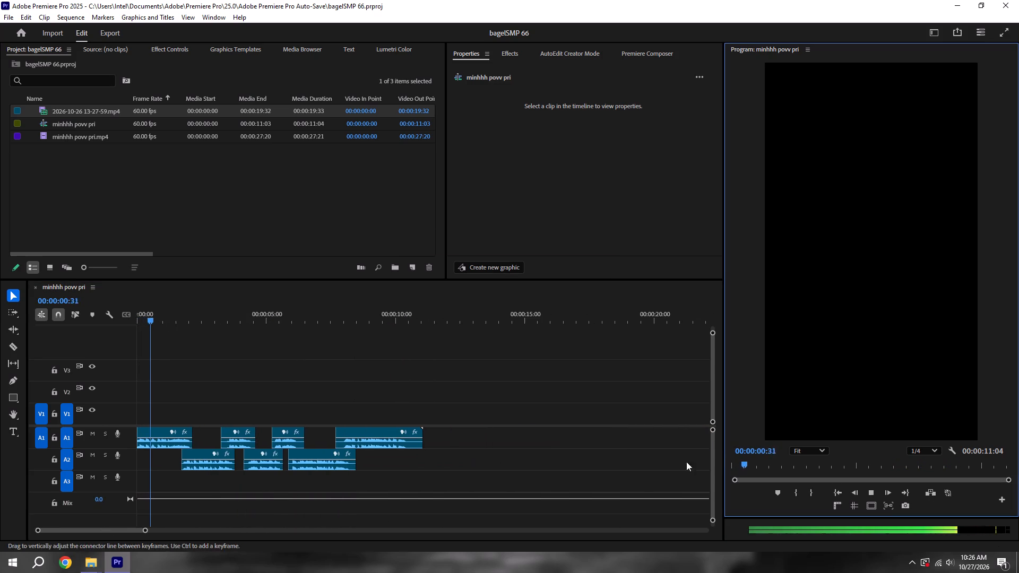
{"action": "left_click_drag", "start_coordinate": [713, 429], "coordinate": [713, 336]}
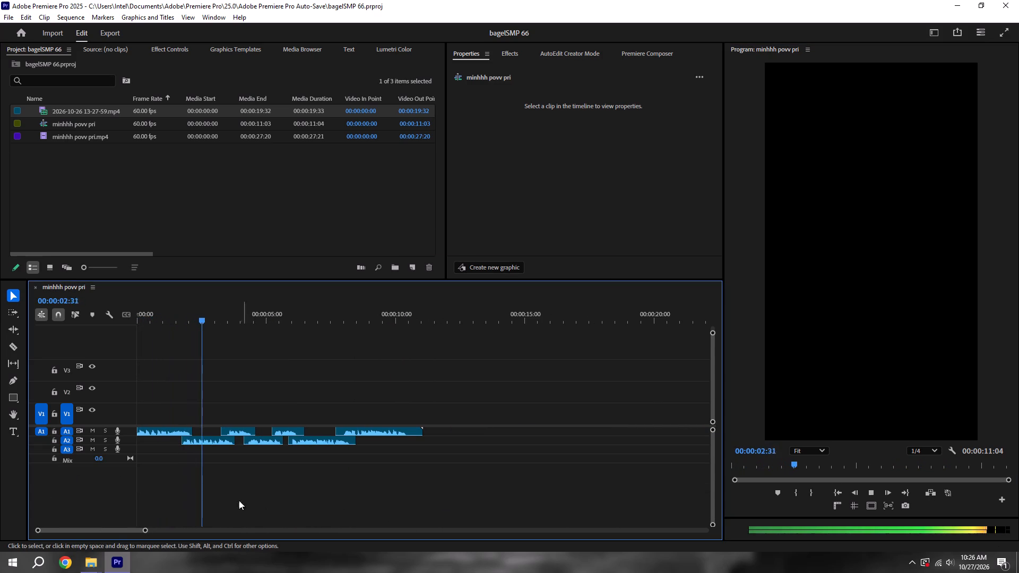
{"action": "left_click", "coordinate": [231, 497]}
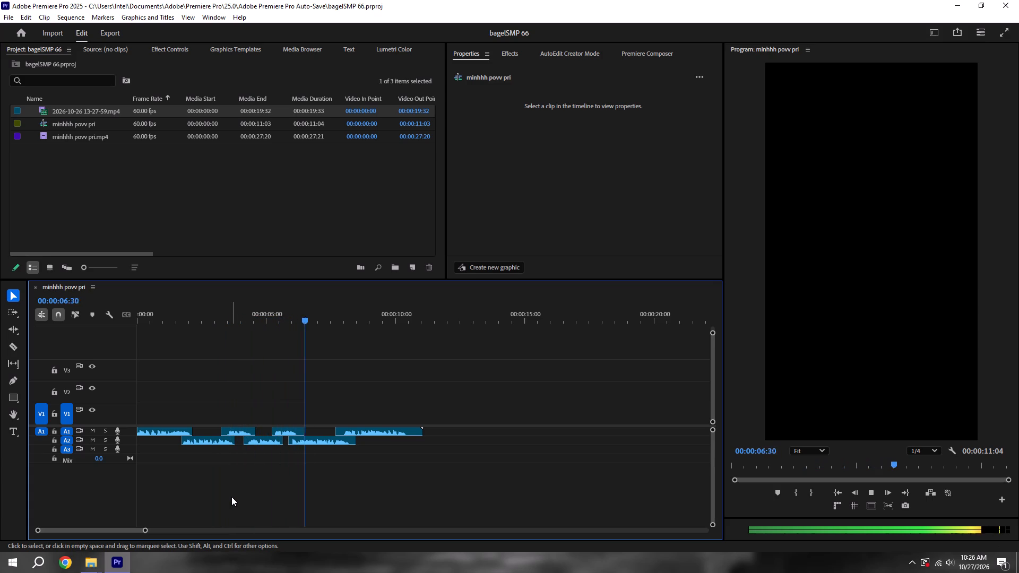
{"action": "key", "text": "ctrl+s"}
{"action": "key", "text": "ctrl+s"}
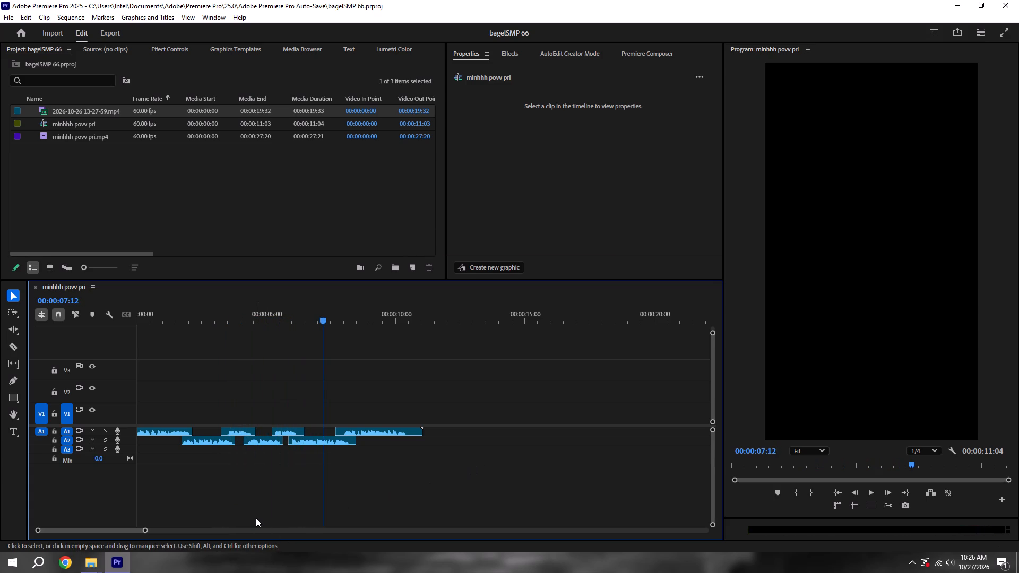
Switch to File Explorer, browse the Music folder in Downloads, and preview the New Donk City track in Media Player.
{"action": "left_click", "coordinate": [423, 270]}
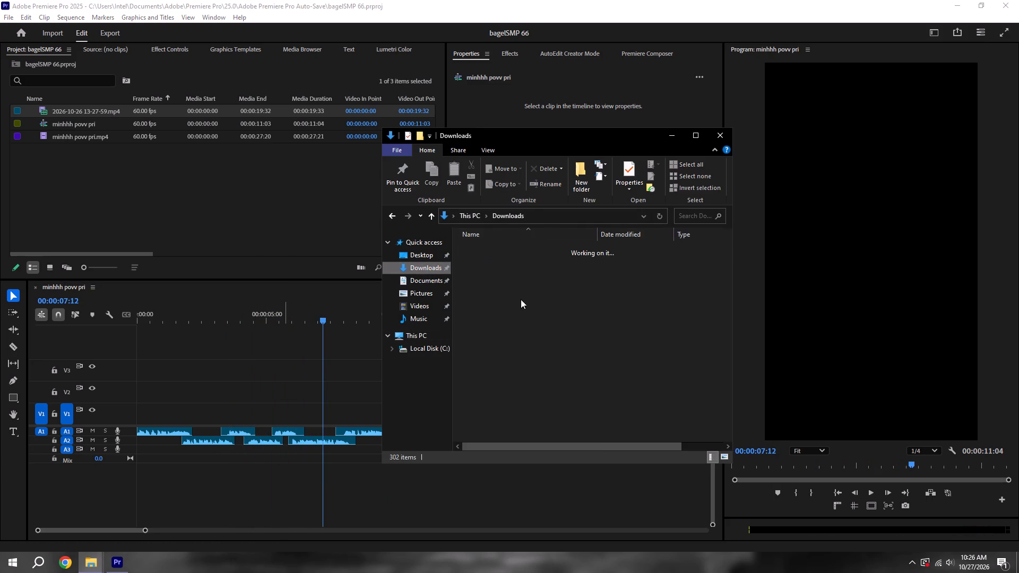
{"action": "double_click", "coordinate": [476, 294]}
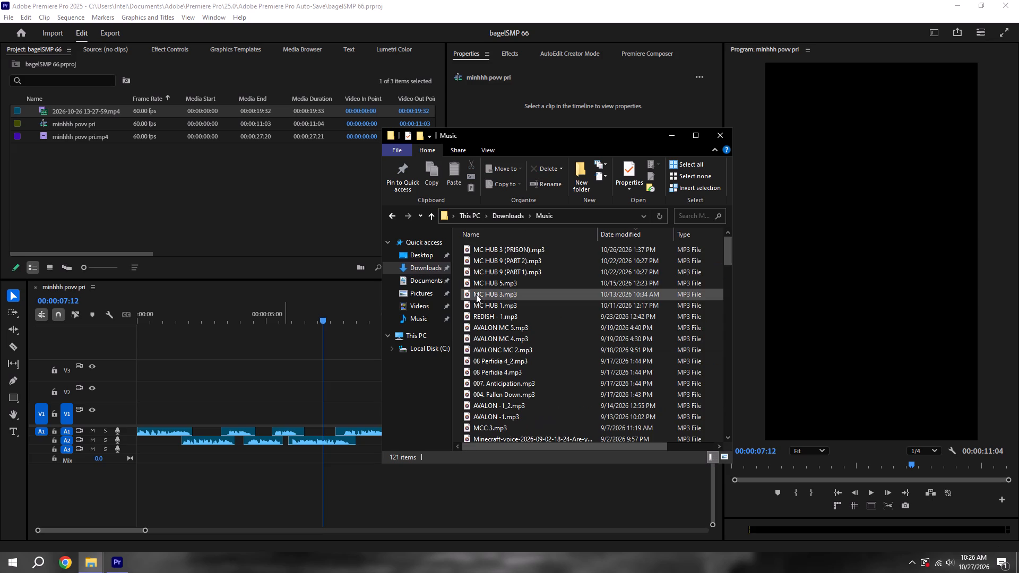
{"action": "scroll", "coordinate": [500, 309], "scroll_direction": "down", "scroll_amount": 4}
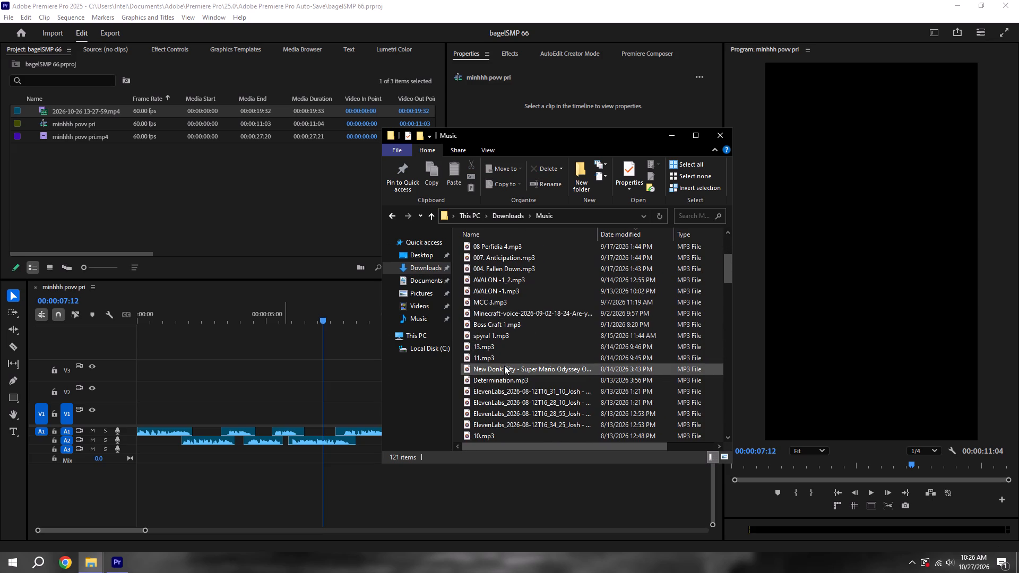
{"action": "scroll", "coordinate": [505, 354], "scroll_direction": "up", "scroll_amount": 9}
{"action": "scroll", "coordinate": [506, 351], "scroll_direction": "down", "scroll_amount": 1}
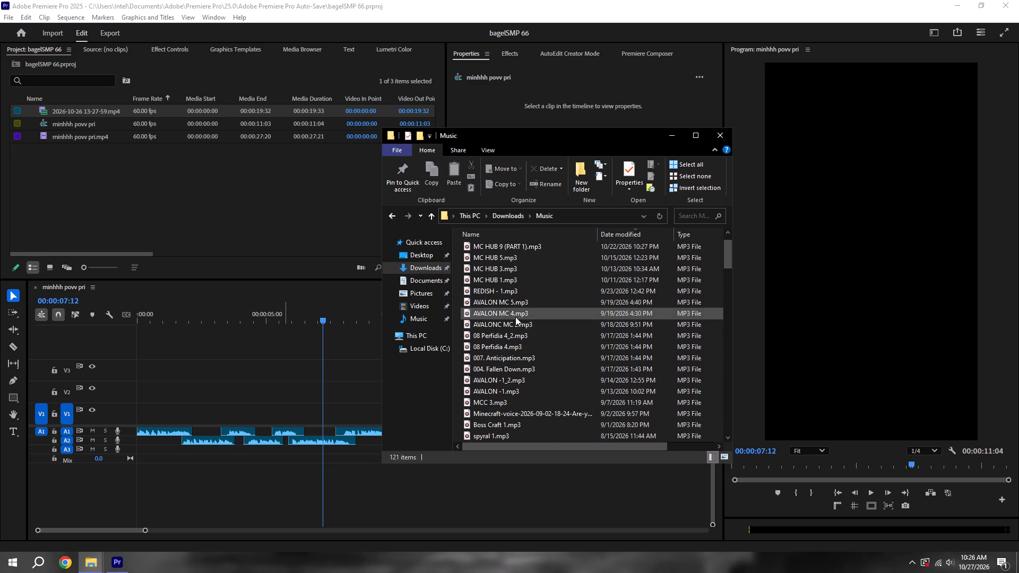
{"action": "scroll", "coordinate": [515, 317], "scroll_direction": "down", "scroll_amount": 3}
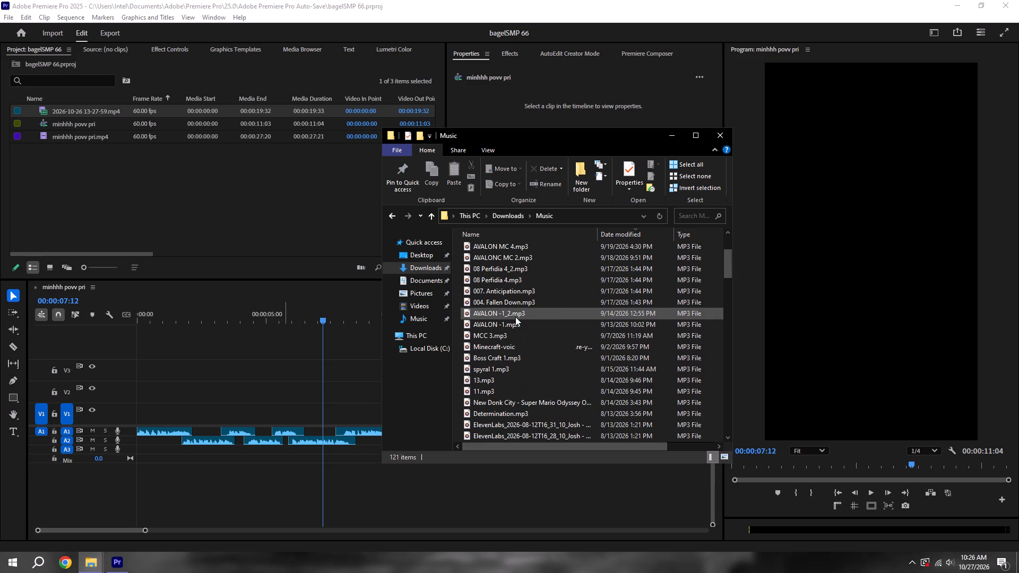
{"action": "scroll", "coordinate": [515, 317], "scroll_direction": "down", "scroll_amount": 1}
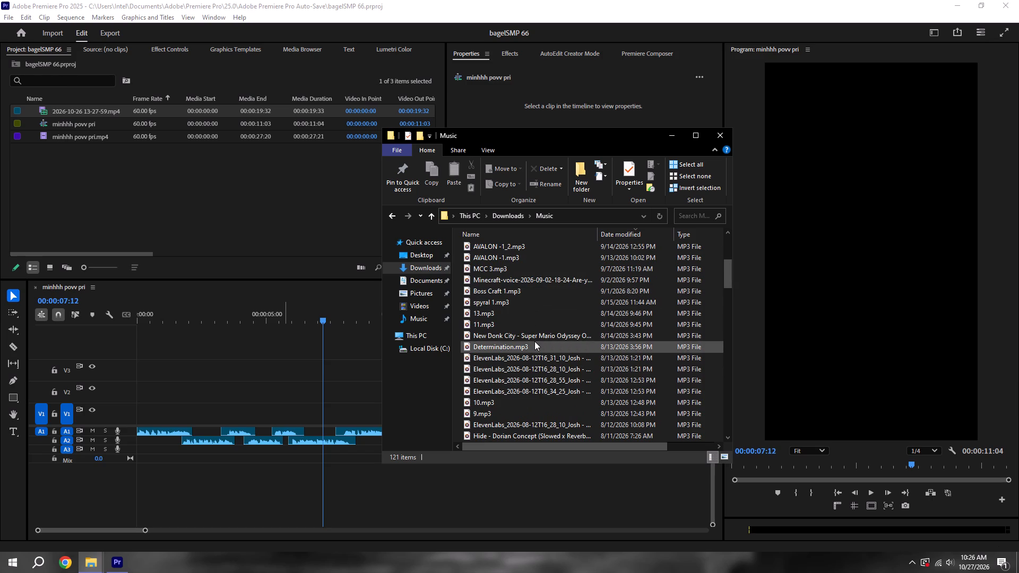
{"action": "scroll", "coordinate": [534, 341], "scroll_direction": "down", "scroll_amount": 2}
{"action": "double_click", "coordinate": [528, 273]}
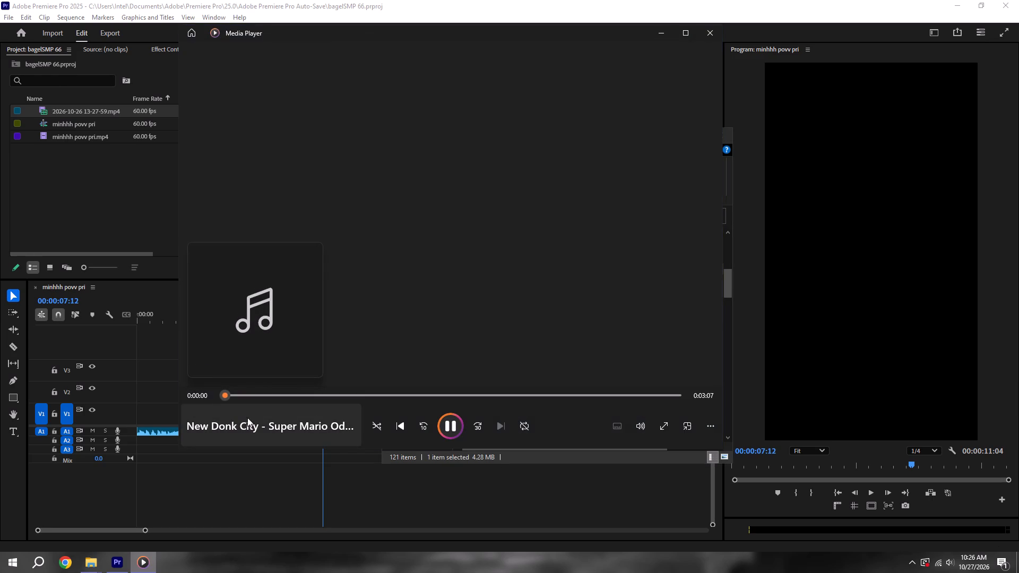
{"action": "left_click", "coordinate": [245, 399]}
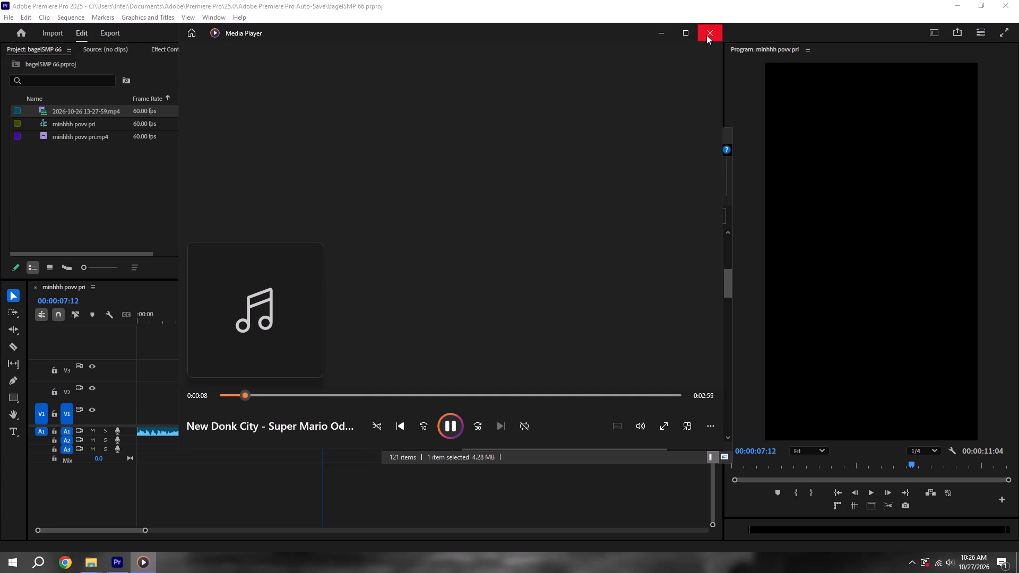
{"action": "left_click", "coordinate": [706, 35]}
Add 08 Perfidia 4.mp3 from the Music folder to the sequence, placed on new track A5 starting at 00:00:00:00.
{"action": "scroll", "coordinate": [536, 380], "scroll_direction": "down", "scroll_amount": 1}
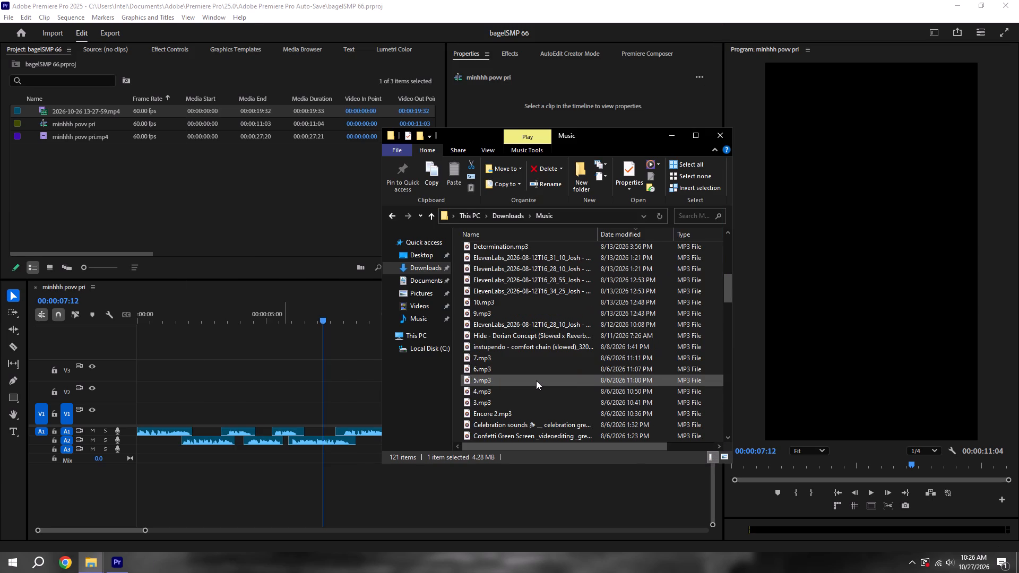
{"action": "scroll", "coordinate": [536, 380], "scroll_direction": "down", "scroll_amount": 2}
{"action": "scroll", "coordinate": [533, 379], "scroll_direction": "up", "scroll_amount": 15}
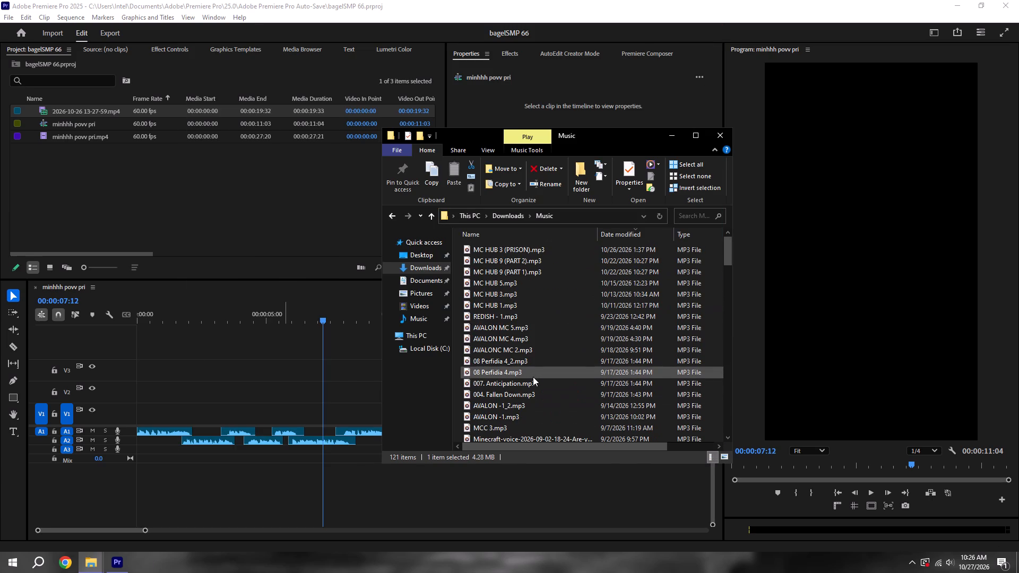
{"action": "left_click_drag", "start_coordinate": [499, 369], "coordinate": [194, 483]}
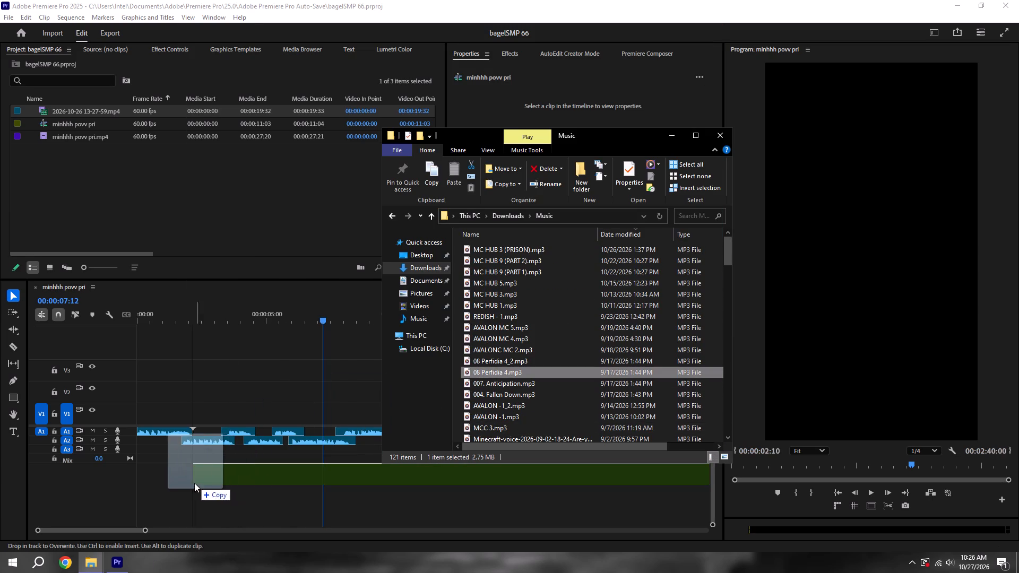
{"action": "left_click_drag", "start_coordinate": [194, 483], "coordinate": [193, 482]}
{"action": "left_click", "coordinate": [210, 496]}
{"action": "left_click_drag", "start_coordinate": [194, 460], "coordinate": [256, 474]}
{"action": "key", "text": "ctrl+s"}
{"action": "left_click_drag", "start_coordinate": [279, 456], "coordinate": [150, 501]}
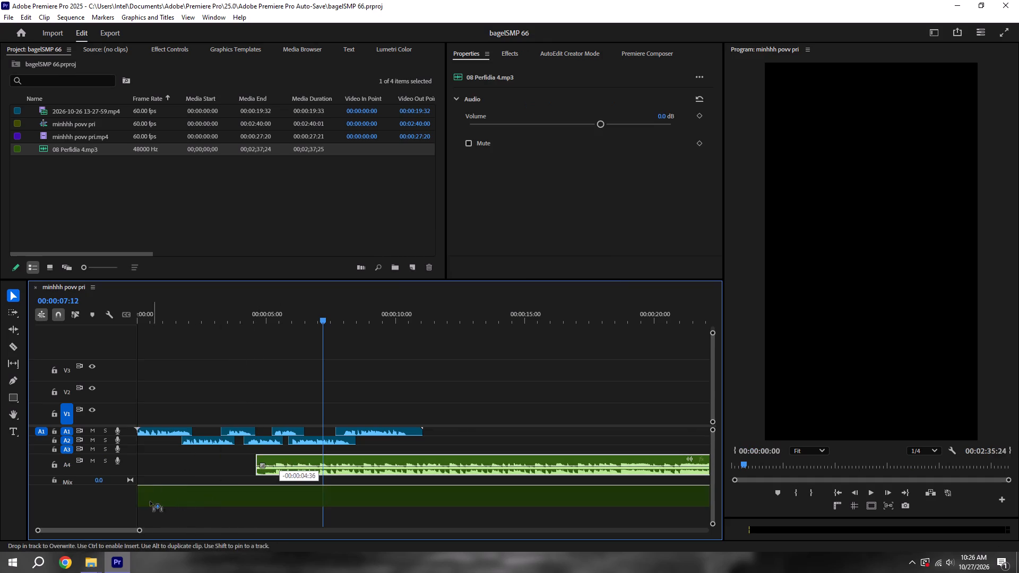
{"action": "left_click_drag", "start_coordinate": [150, 501], "coordinate": [137, 501]}
Play the music from the start, split it where the last voice piece ends, delete the remainder, and save.
{"action": "left_click_drag", "start_coordinate": [179, 303], "coordinate": [40, 330]}
{"action": "key", "text": "space"}
{"action": "key", "text": "c"}
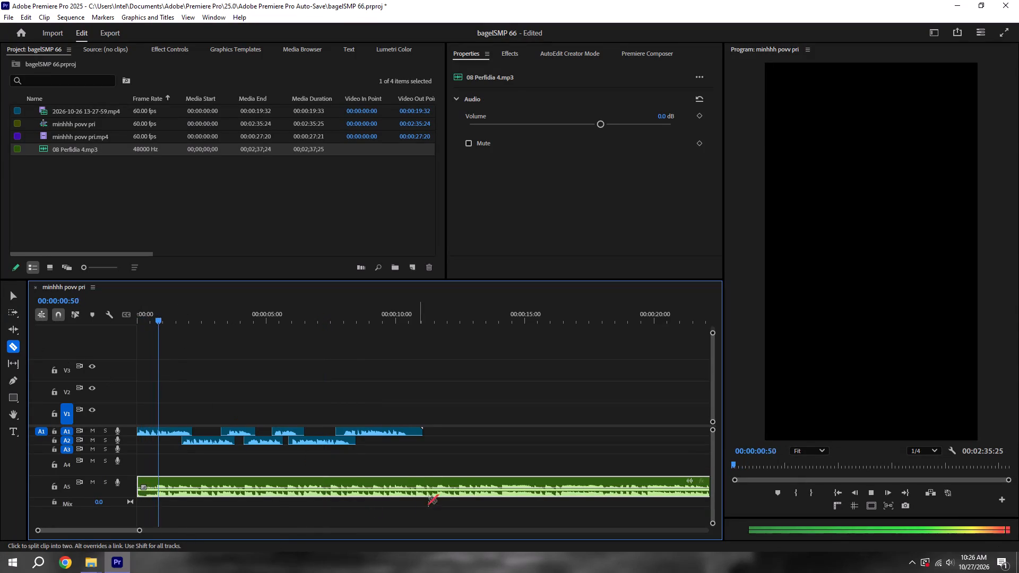
{"action": "left_click", "coordinate": [419, 484]}
{"action": "key", "text": "space"}
{"action": "key", "text": "v"}
{"action": "left_click_drag", "start_coordinate": [463, 446], "coordinate": [497, 505]}
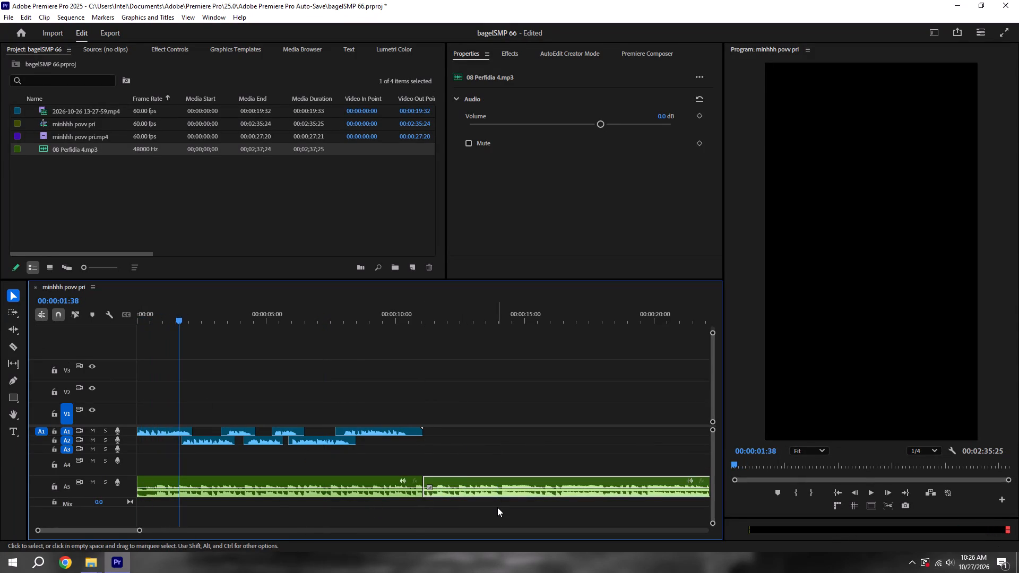
{"action": "key", "text": "BackSpace"}
{"action": "key", "text": "ctrl+s"}
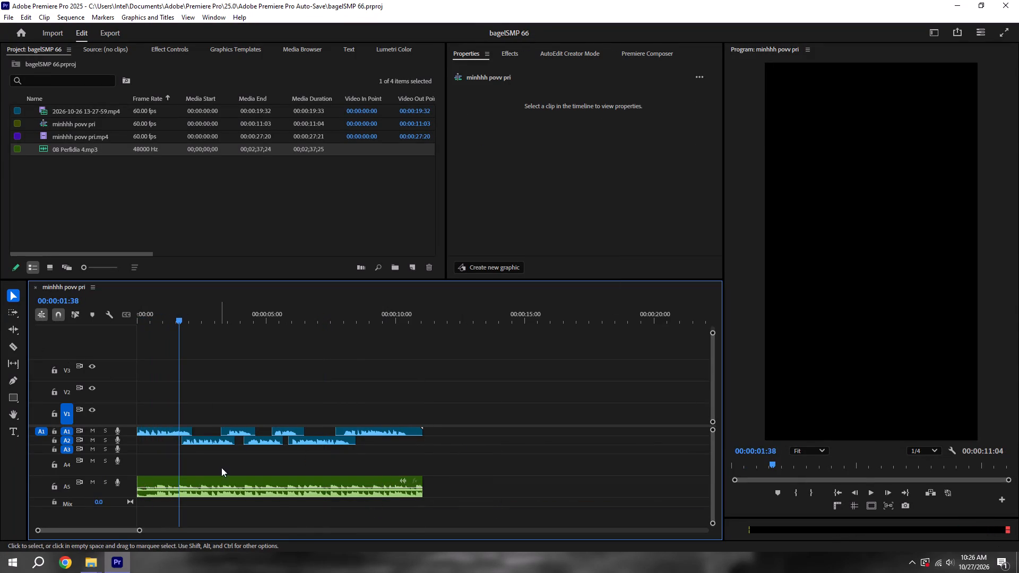
Set the volume of the 08 Perfidia 4.mp3 clip on A5 to -21 dB and save the project.
{"action": "left_click", "coordinate": [221, 467]}
{"action": "left_click", "coordinate": [224, 487]}
{"action": "left_click", "coordinate": [671, 112]}
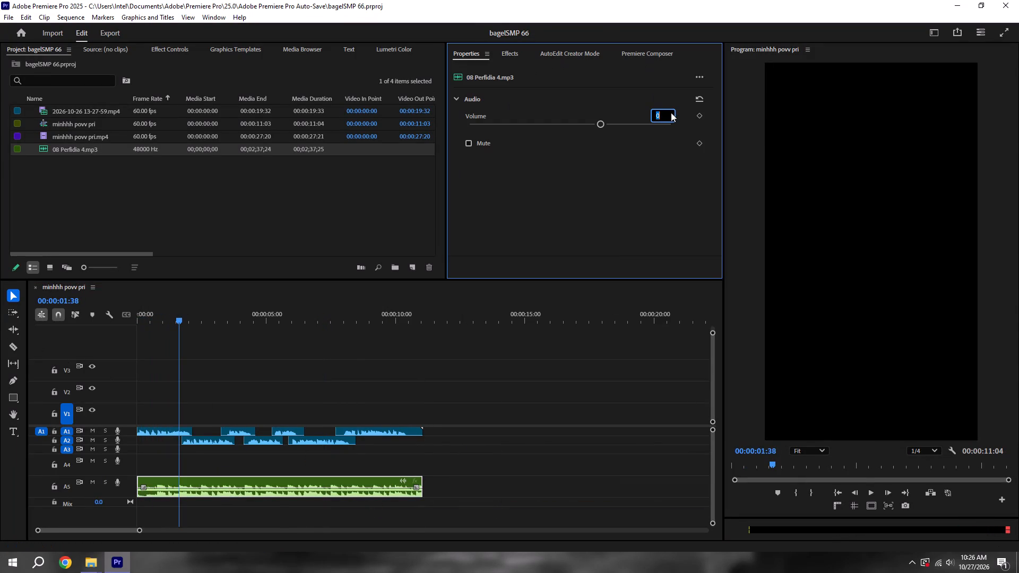
{"action": "key", "text": "BackSpace"}
{"action": "type", "text": "-21"}
{"action": "key", "text": "Return"}
{"action": "key", "text": "ctrl+s"}
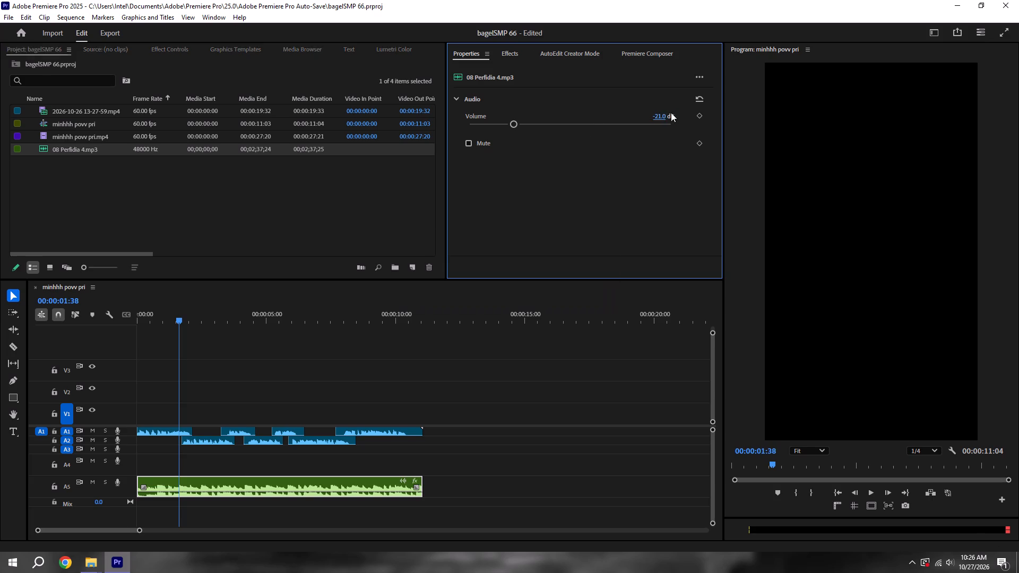
Play the sequence from 00:00:01:38 to check the music against the voice, return the playhead to the start, and save.
{"action": "key", "text": "space"}
{"action": "scroll", "coordinate": [314, 447], "scroll_direction": "down", "scroll_amount": 5, "text": "alt"}
{"action": "left_click", "coordinate": [392, 477]}
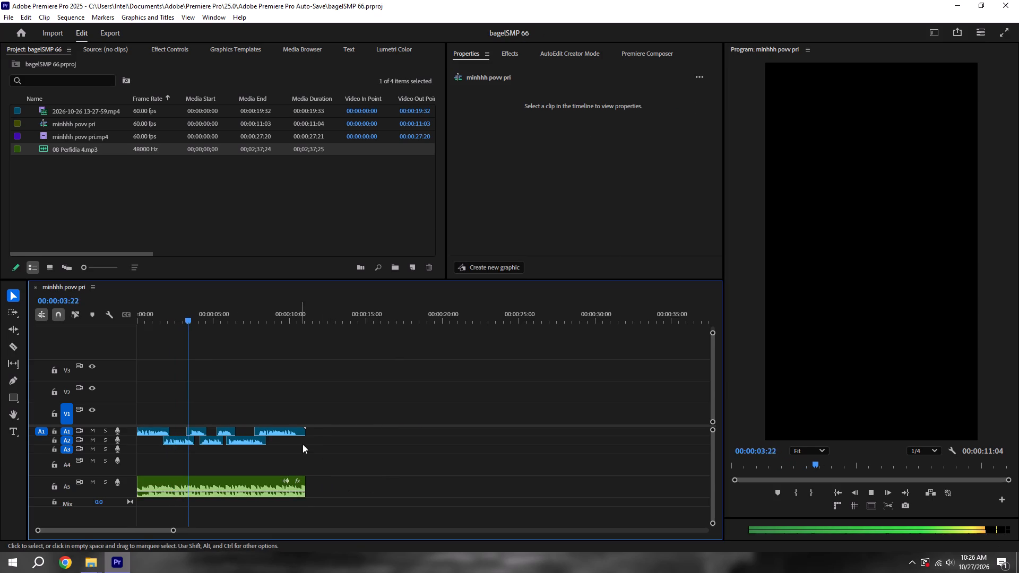
{"action": "scroll", "coordinate": [274, 421], "scroll_direction": "up", "scroll_amount": 10, "text": "alt"}
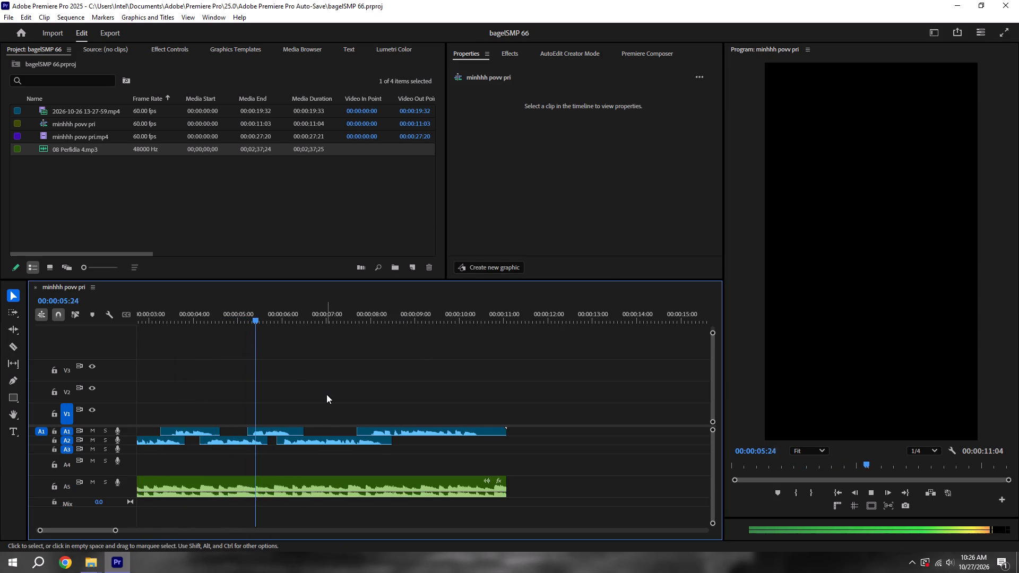
{"action": "key", "text": "ctrl+s"}
{"action": "scroll", "coordinate": [301, 382], "scroll_direction": "down", "scroll_amount": 5, "text": "alt"}
{"action": "key", "text": "ctrl+s"}
{"action": "left_click_drag", "start_coordinate": [278, 314], "coordinate": [2, 342]}
{"action": "scroll", "coordinate": [182, 404], "scroll_direction": "down", "scroll_amount": 6, "text": "alt"}
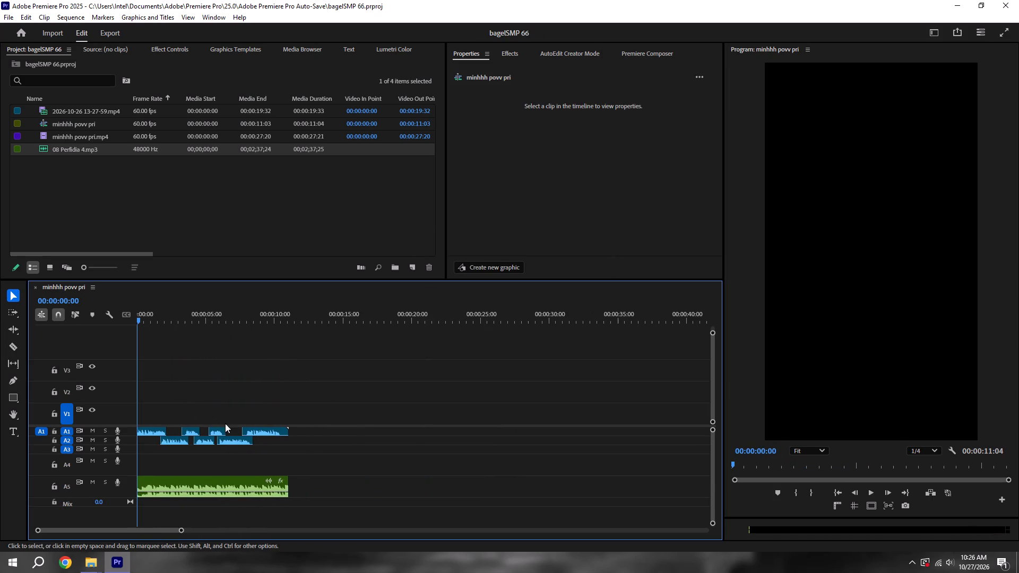
{"action": "key", "text": "ctrl+s"}
{"action": "left_click_drag", "start_coordinate": [324, 453], "coordinate": [44, 380]}
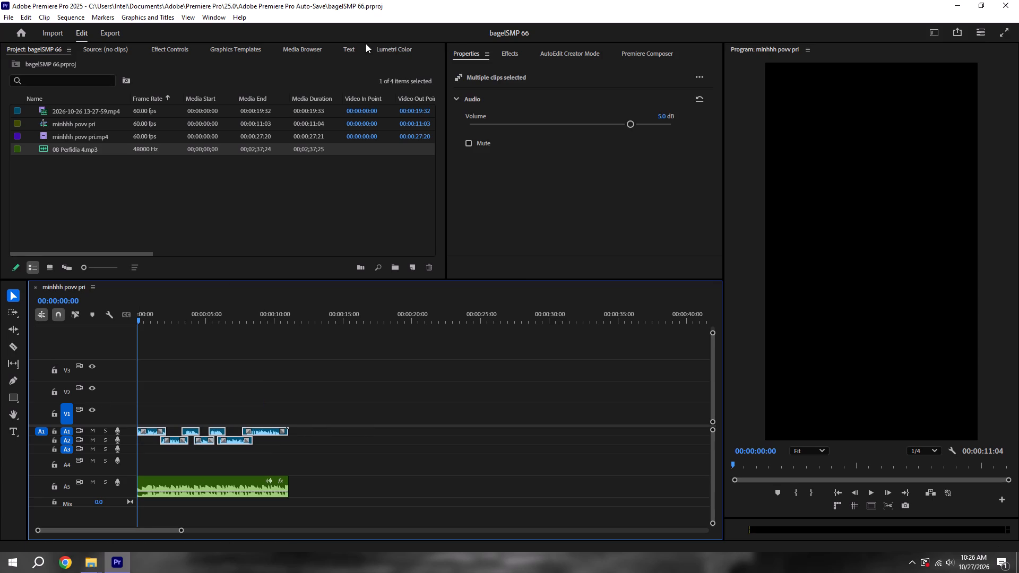
{"action": "left_click", "coordinate": [347, 50]}
{"action": "left_click", "coordinate": [20, 63]}
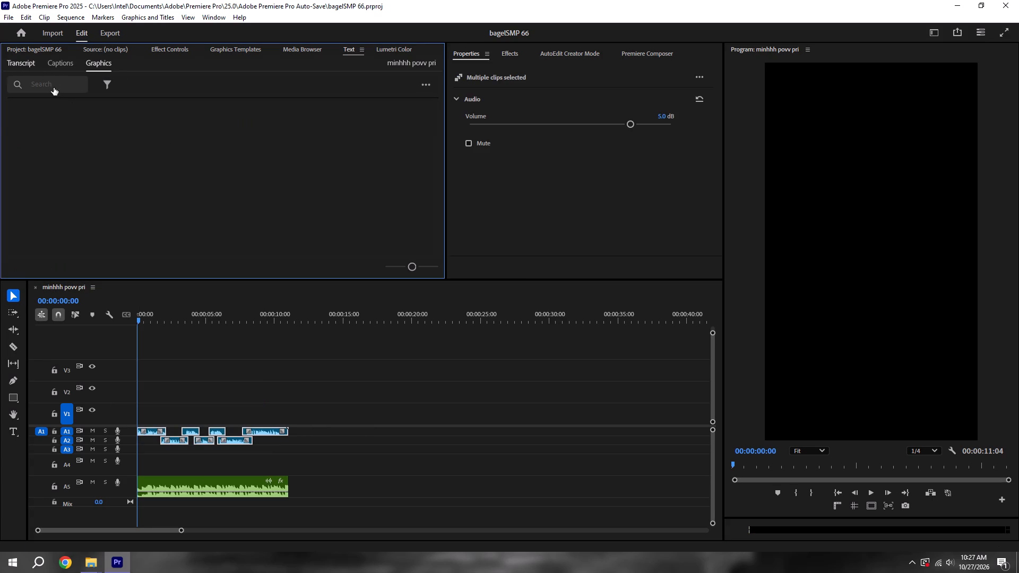
{"action": "left_click", "coordinate": [429, 85]}
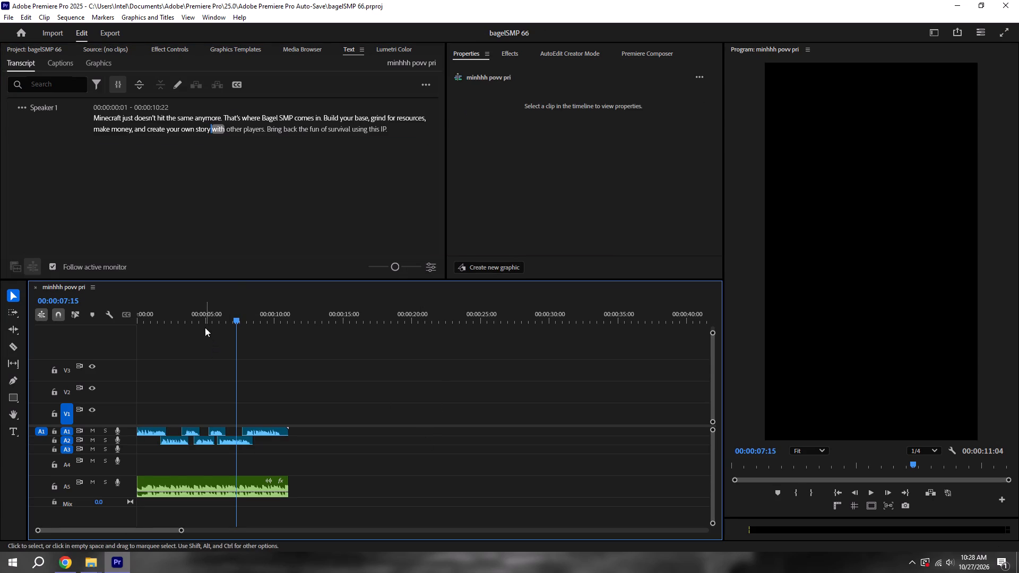
Play the sequence from the start to 00:00:03:54 to check the corrected transcript against the voice, saving the project along the way.
{"action": "left_click_drag", "start_coordinate": [203, 314], "coordinate": [0, 317]}
{"action": "key", "text": "space"}
{"action": "key", "text": "space"}
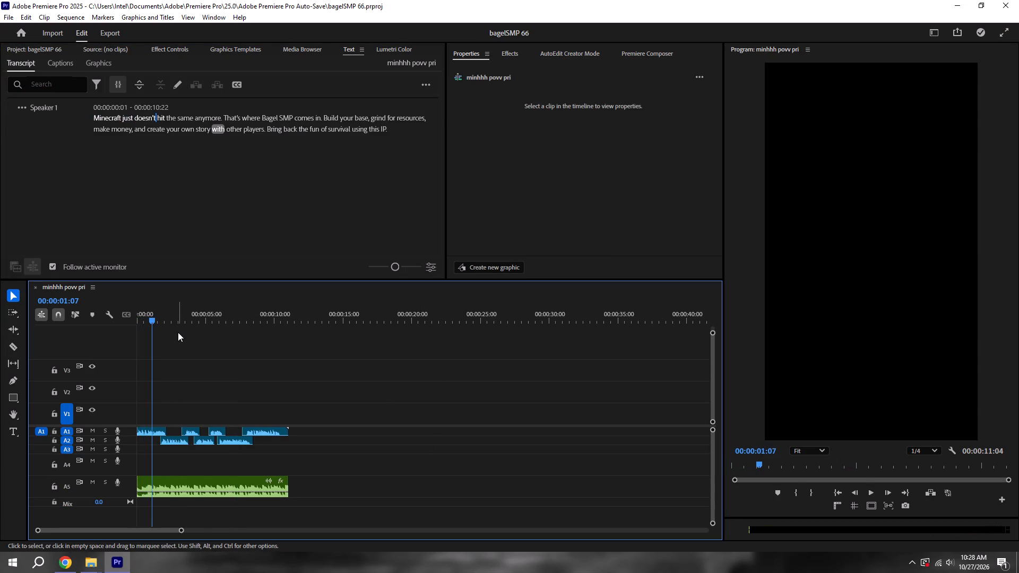
{"action": "key", "text": "ctrl+s"}
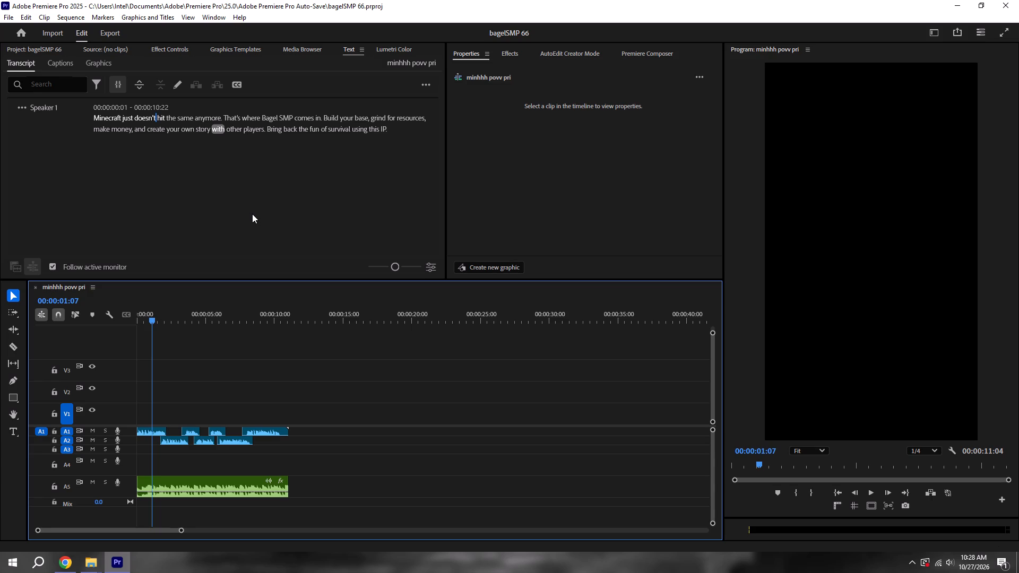
{"action": "left_click_drag", "start_coordinate": [180, 310], "coordinate": [25, 314]}
{"action": "key", "text": "space"}
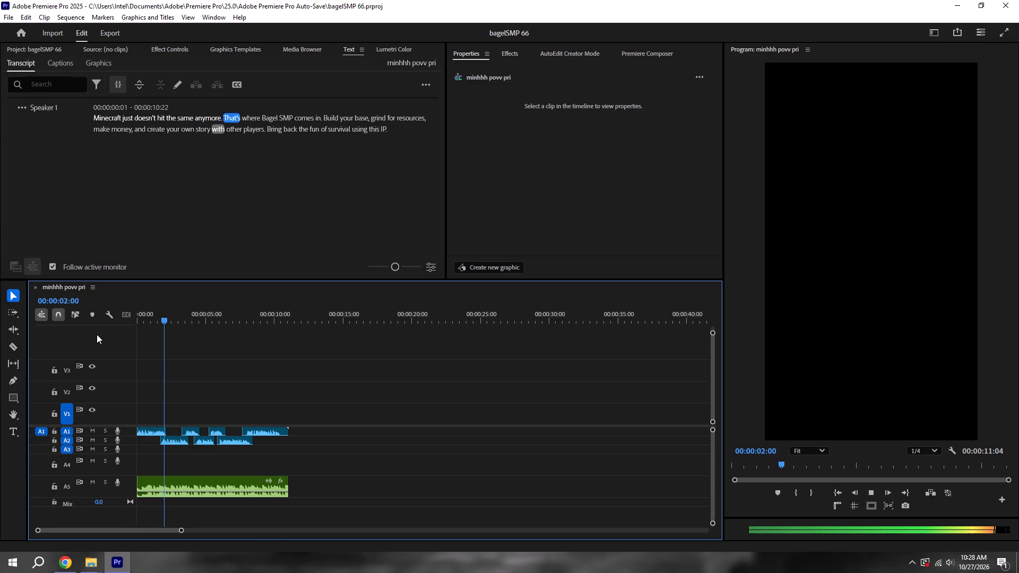
{"action": "key", "text": "space"}
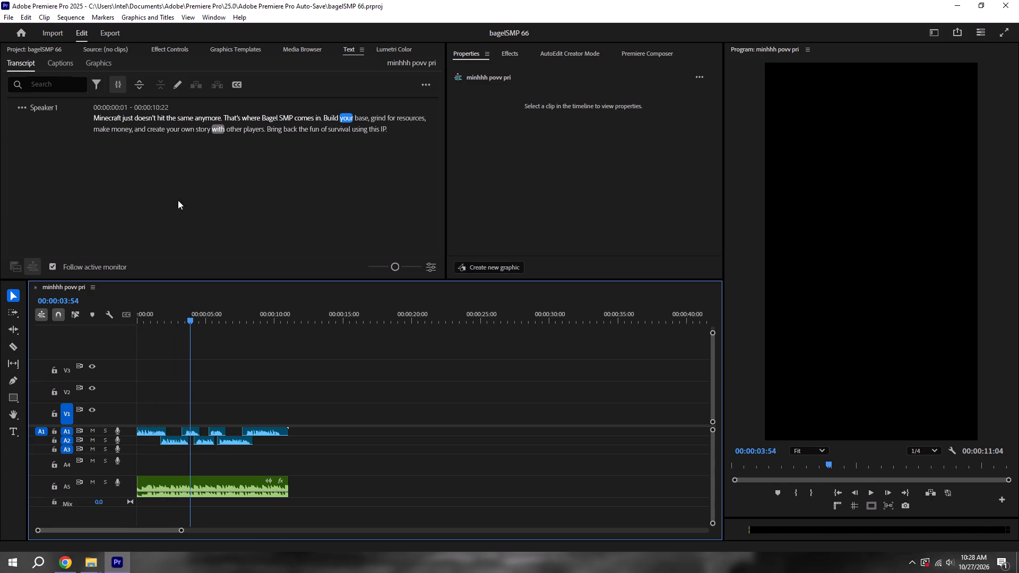
Examine the "Bagel SMP" wording in the transcript, play on from 00:00:02:48 to check the remaining words, and save.
{"action": "double_click", "coordinate": [283, 116]}
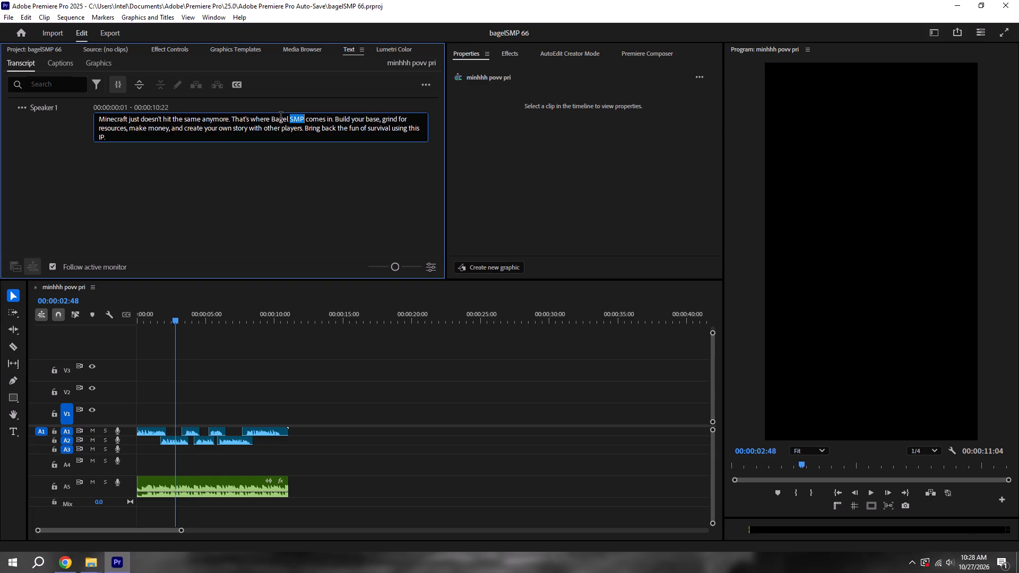
{"action": "left_click", "coordinate": [290, 119]}
{"action": "left_click", "coordinate": [352, 371]}
{"action": "key", "text": "ctrl+s"}
{"action": "key", "text": "space"}
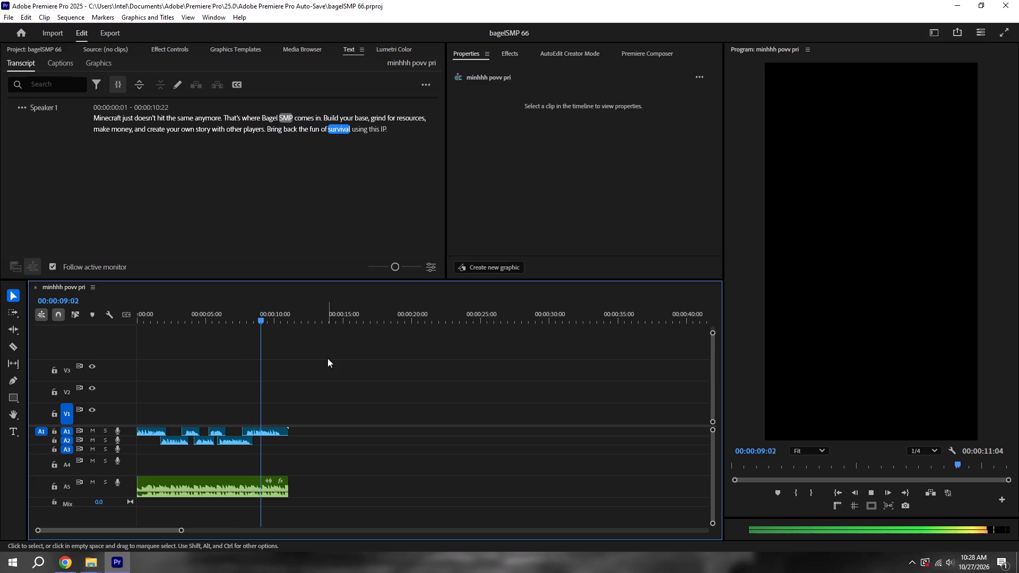
{"action": "key", "text": "ctrl+s"}
{"action": "key", "text": "space"}
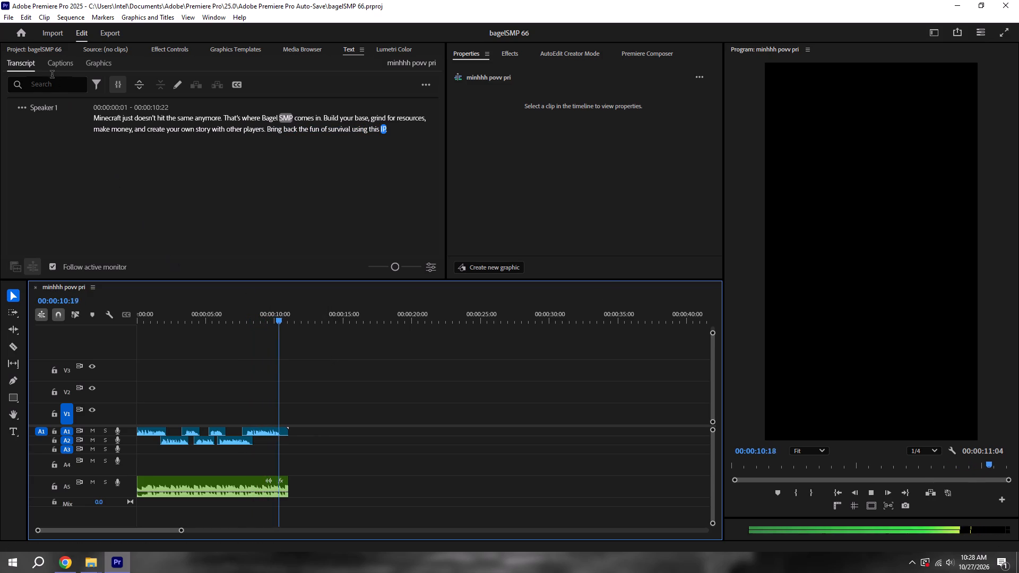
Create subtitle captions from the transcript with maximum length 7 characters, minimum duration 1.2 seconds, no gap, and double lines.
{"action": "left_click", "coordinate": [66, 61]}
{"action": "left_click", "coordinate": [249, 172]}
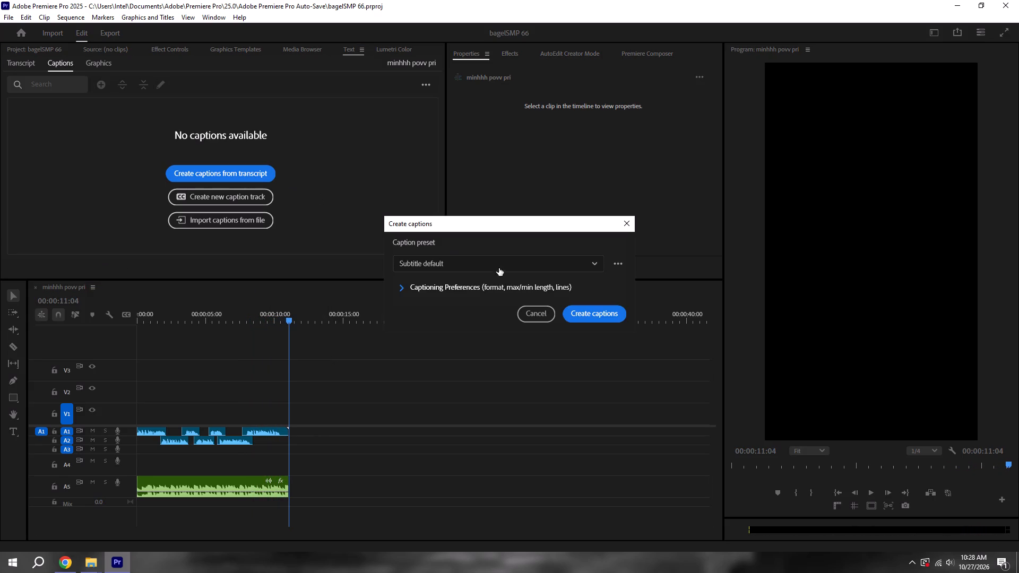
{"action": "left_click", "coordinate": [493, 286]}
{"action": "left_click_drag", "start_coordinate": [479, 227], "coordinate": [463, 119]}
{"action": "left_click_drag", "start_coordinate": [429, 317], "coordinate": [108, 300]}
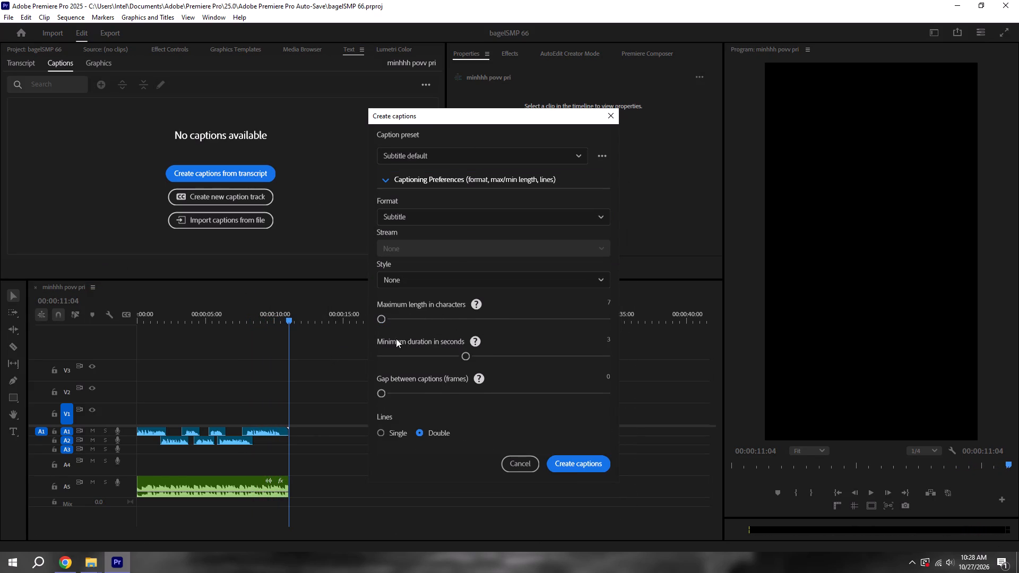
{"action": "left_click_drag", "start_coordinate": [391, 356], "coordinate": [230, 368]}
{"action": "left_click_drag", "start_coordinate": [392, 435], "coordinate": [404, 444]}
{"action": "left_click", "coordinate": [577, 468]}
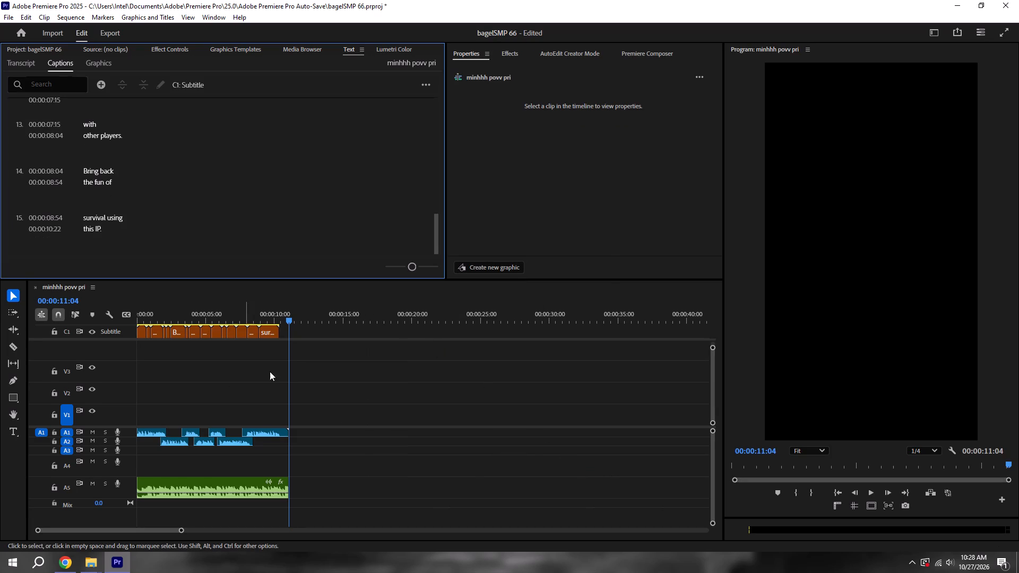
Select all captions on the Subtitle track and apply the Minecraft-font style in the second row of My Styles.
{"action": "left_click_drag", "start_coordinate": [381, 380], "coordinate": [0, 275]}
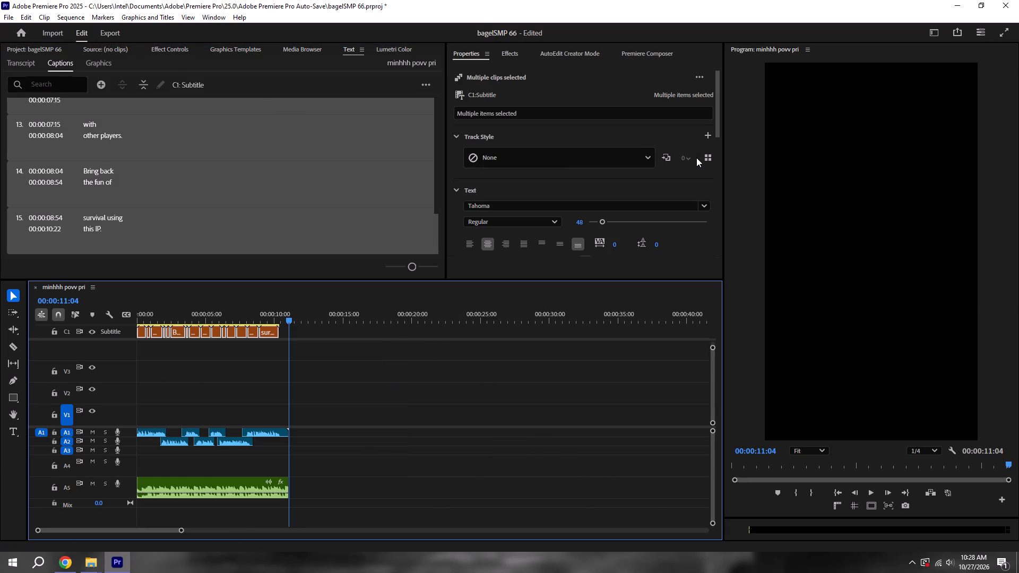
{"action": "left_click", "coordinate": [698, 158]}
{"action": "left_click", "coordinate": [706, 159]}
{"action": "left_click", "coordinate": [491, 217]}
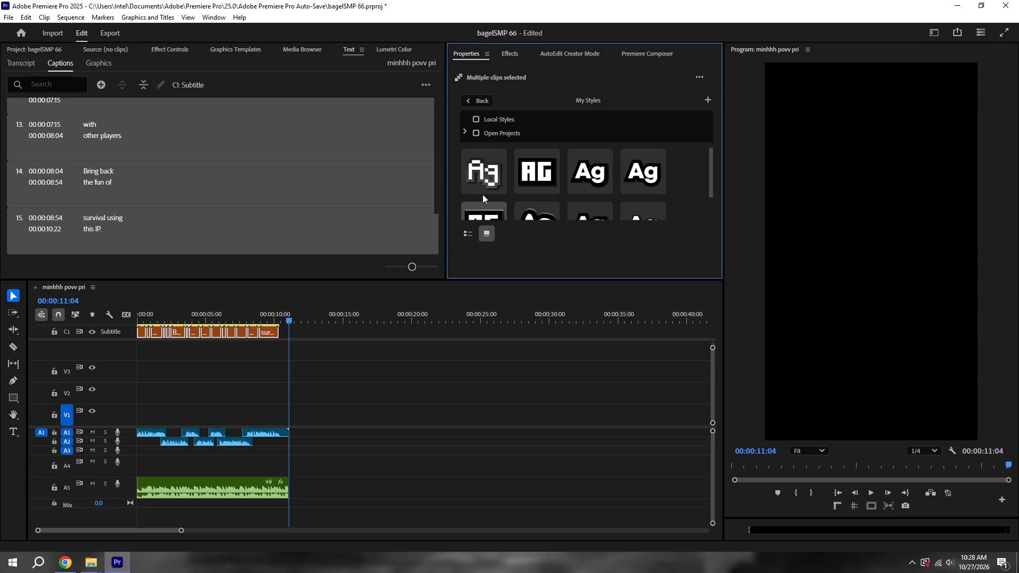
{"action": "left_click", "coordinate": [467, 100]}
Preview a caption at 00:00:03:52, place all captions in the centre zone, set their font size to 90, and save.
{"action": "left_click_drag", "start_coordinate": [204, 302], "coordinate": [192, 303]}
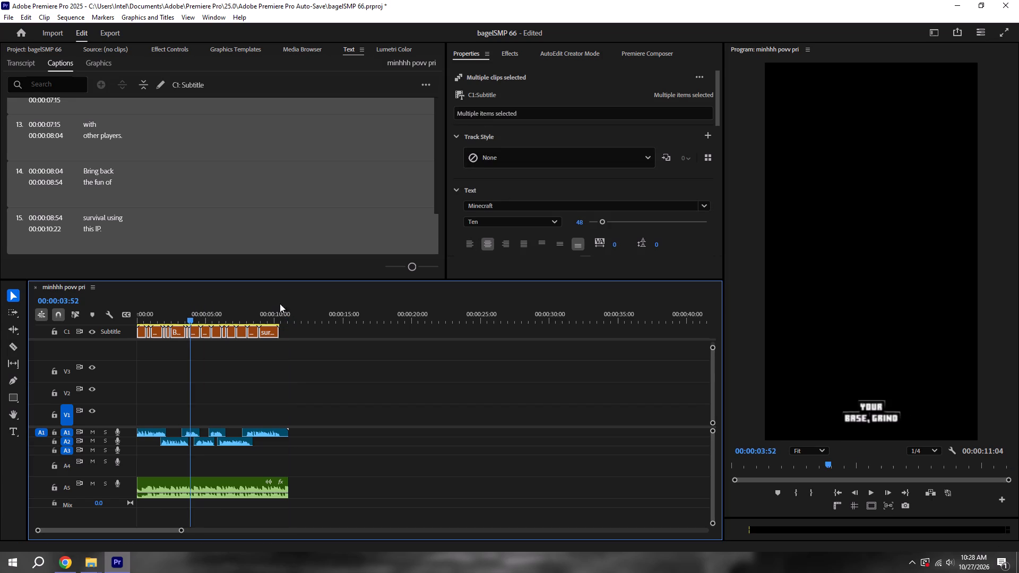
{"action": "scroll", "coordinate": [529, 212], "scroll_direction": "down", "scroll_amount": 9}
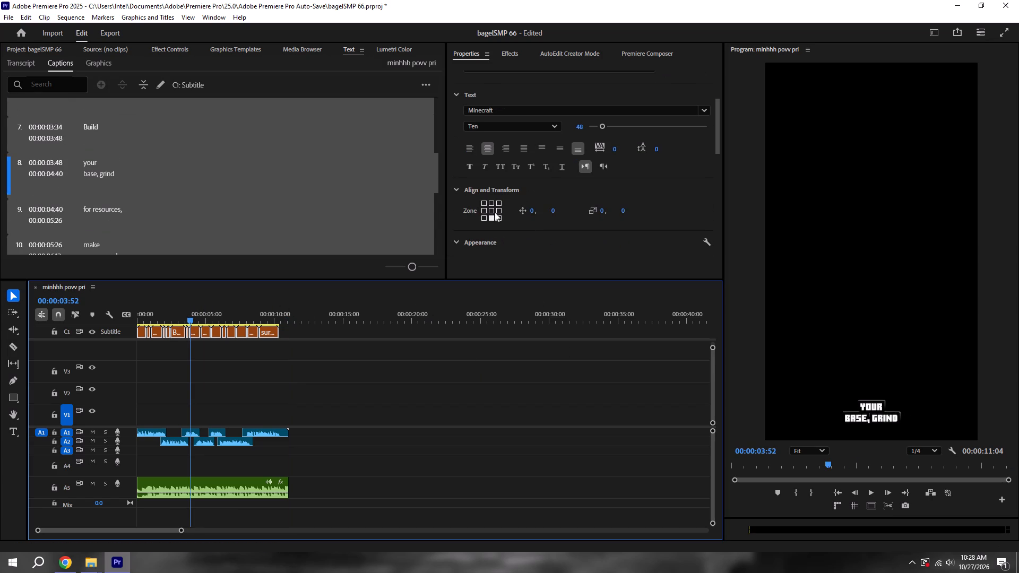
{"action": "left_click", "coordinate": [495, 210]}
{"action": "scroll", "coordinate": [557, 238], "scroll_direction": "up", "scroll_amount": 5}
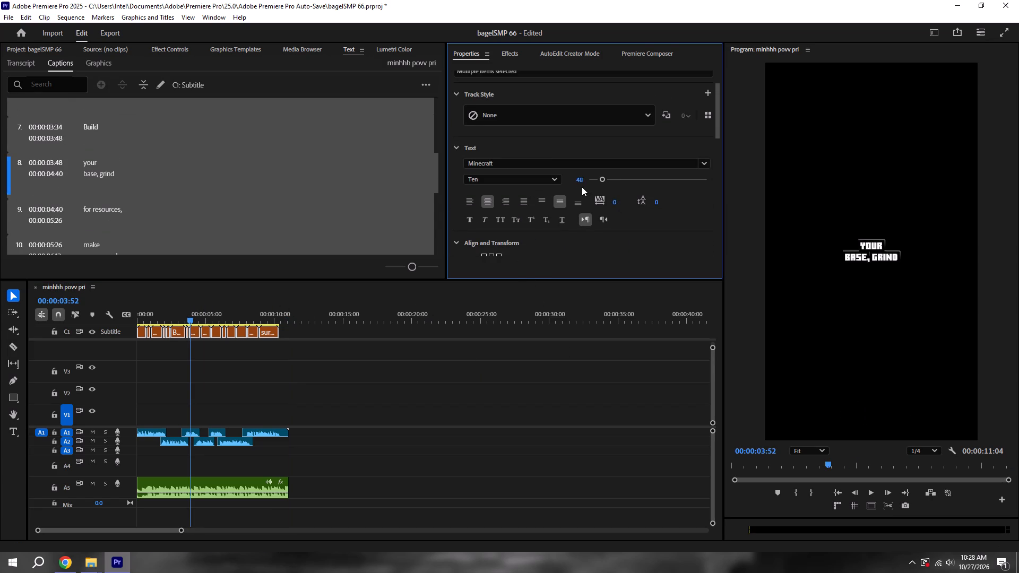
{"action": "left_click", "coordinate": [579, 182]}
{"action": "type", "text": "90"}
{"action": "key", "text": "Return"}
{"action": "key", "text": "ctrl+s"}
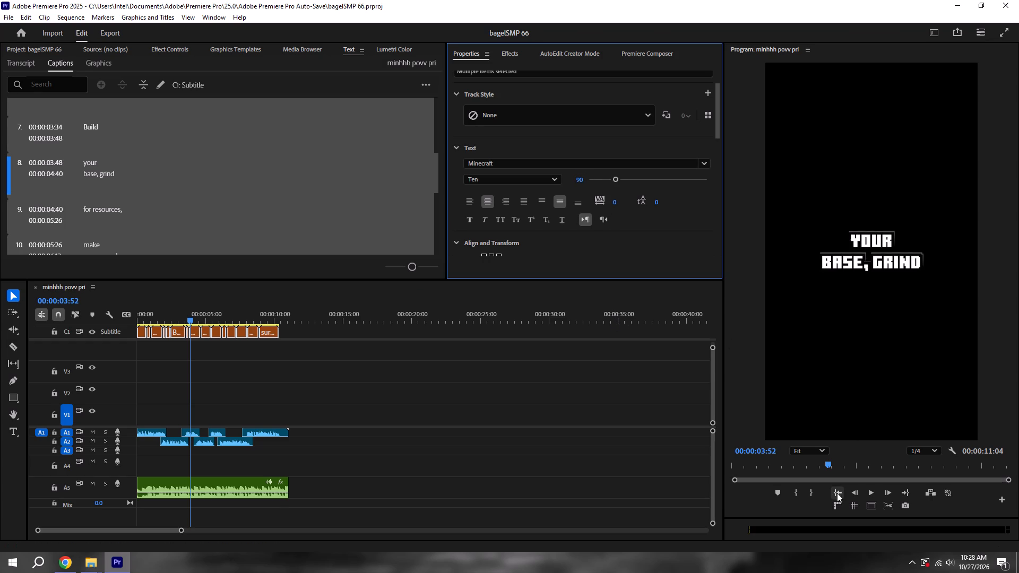
Play the sequence from the start to 00:00:03:31 to check the two-line captions against the voice.
{"action": "left_click", "coordinate": [837, 493]}
{"action": "key", "text": "space"}
{"action": "key", "text": "space"}
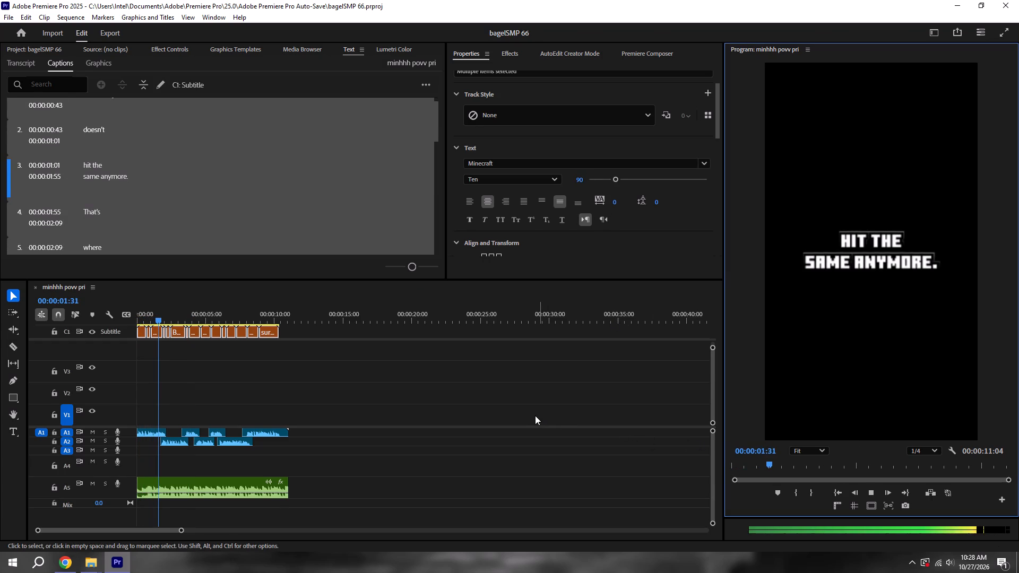
{"action": "key", "text": "space"}
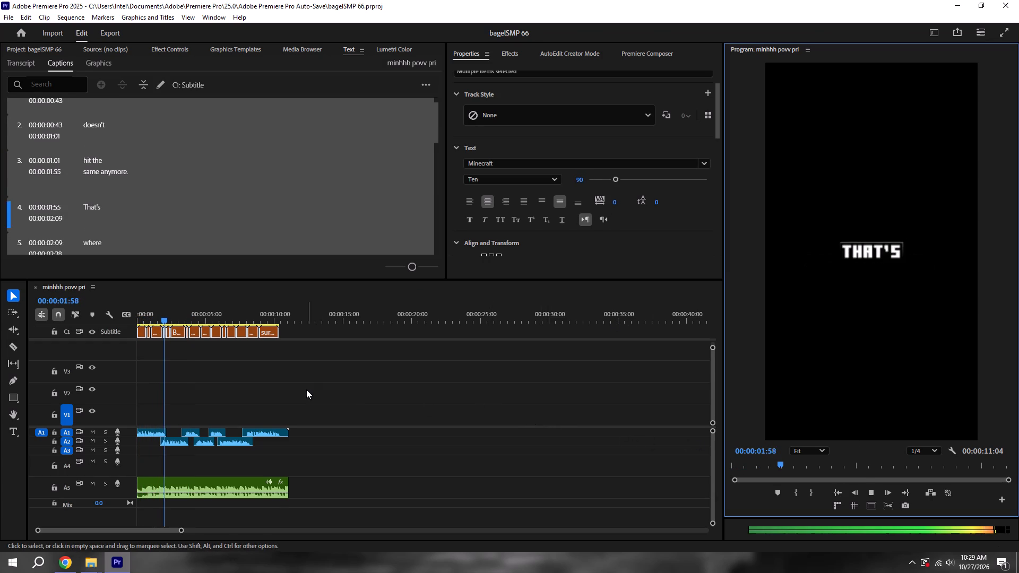
{"action": "key", "text": "space"}
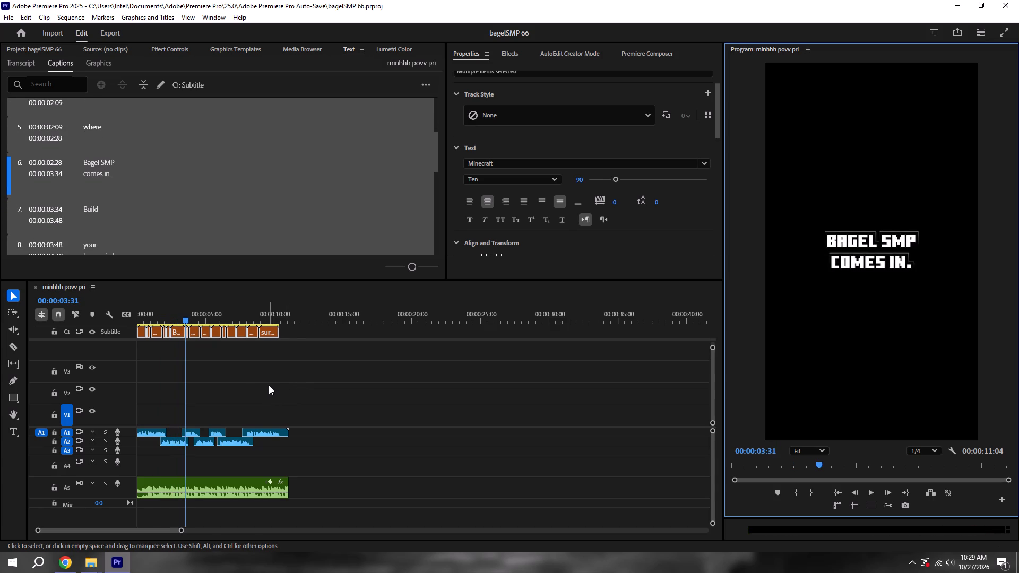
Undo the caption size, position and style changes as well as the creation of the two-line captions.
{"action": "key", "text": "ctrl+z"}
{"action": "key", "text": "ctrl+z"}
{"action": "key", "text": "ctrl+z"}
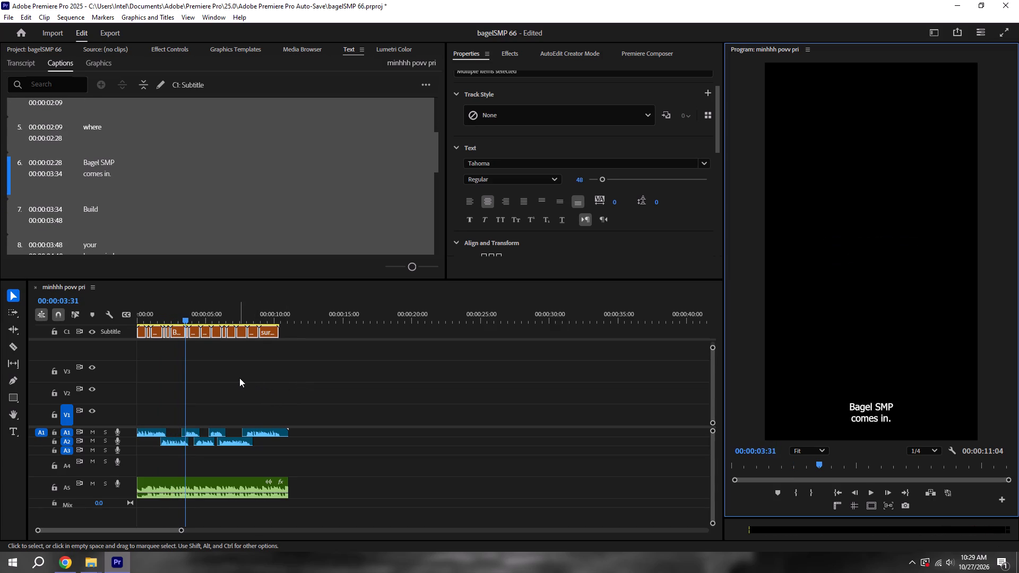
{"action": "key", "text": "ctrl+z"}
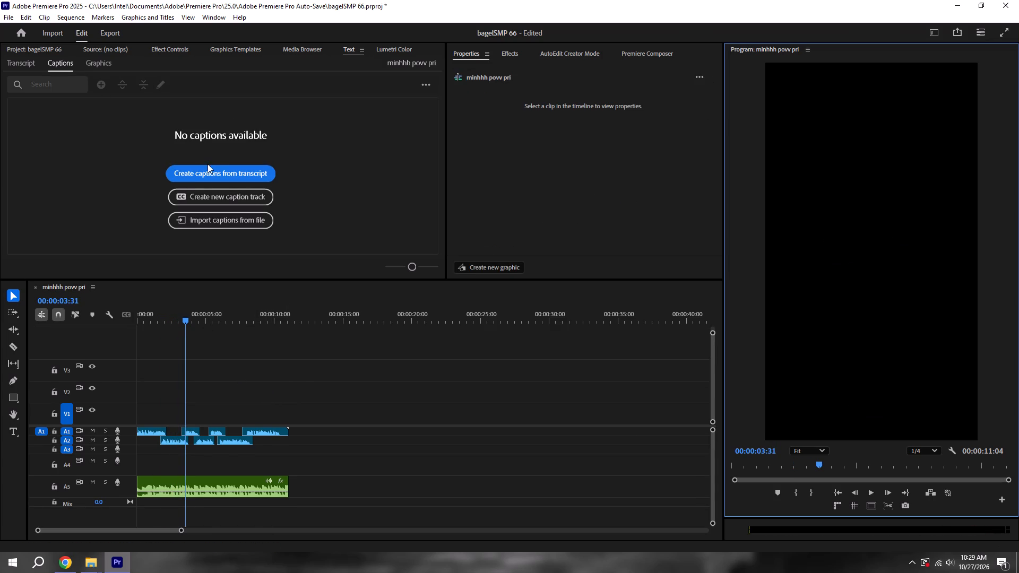
Create captions from the transcript with maximum length 7 characters, minimum duration 1.2 seconds, and single lines.
{"action": "left_click", "coordinate": [207, 166]}
{"action": "left_click_drag", "start_coordinate": [429, 292], "coordinate": [210, 299]}
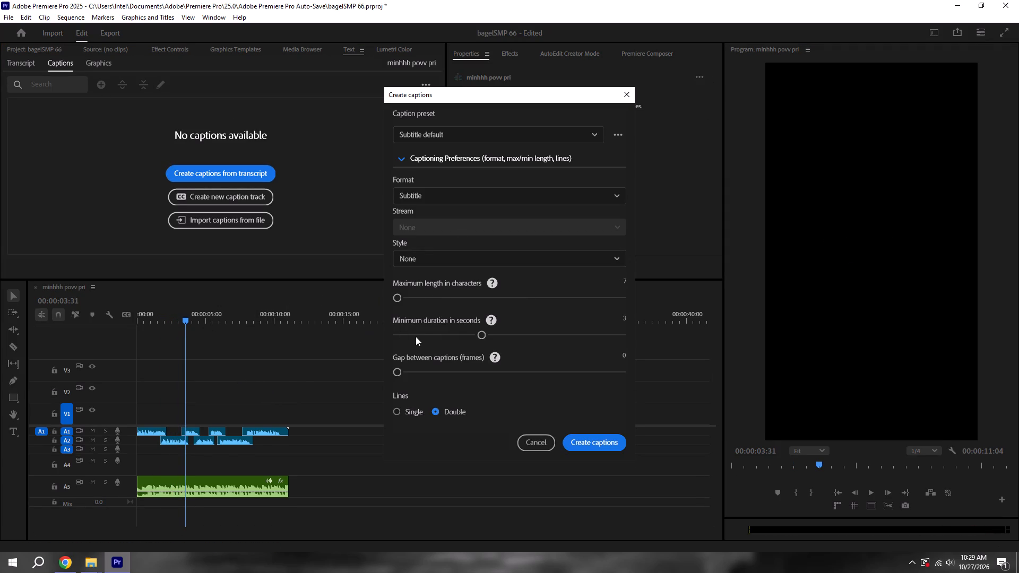
{"action": "left_click_drag", "start_coordinate": [409, 331], "coordinate": [274, 354]}
{"action": "left_click", "coordinate": [398, 412]}
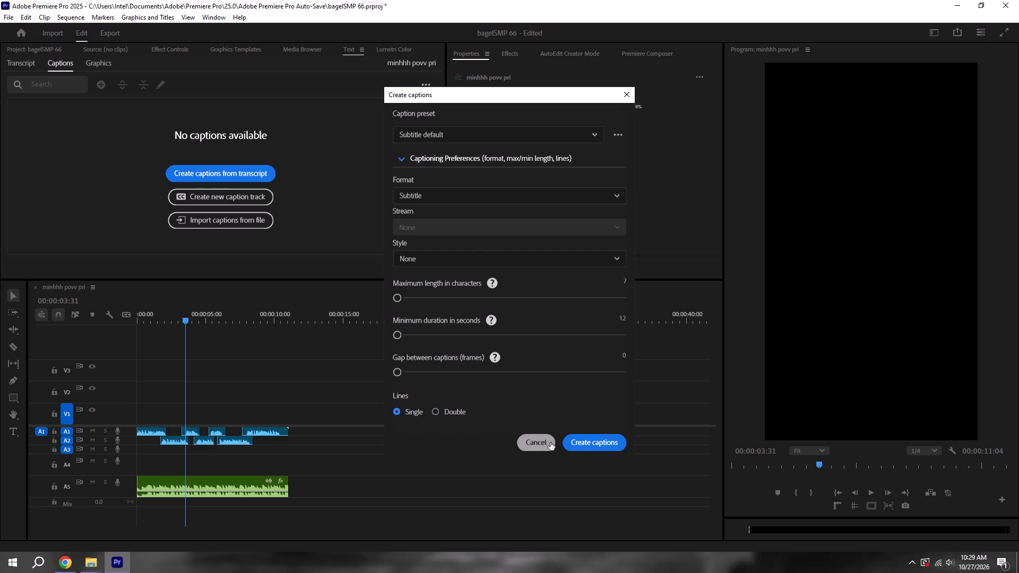
{"action": "left_click", "coordinate": [589, 445]}
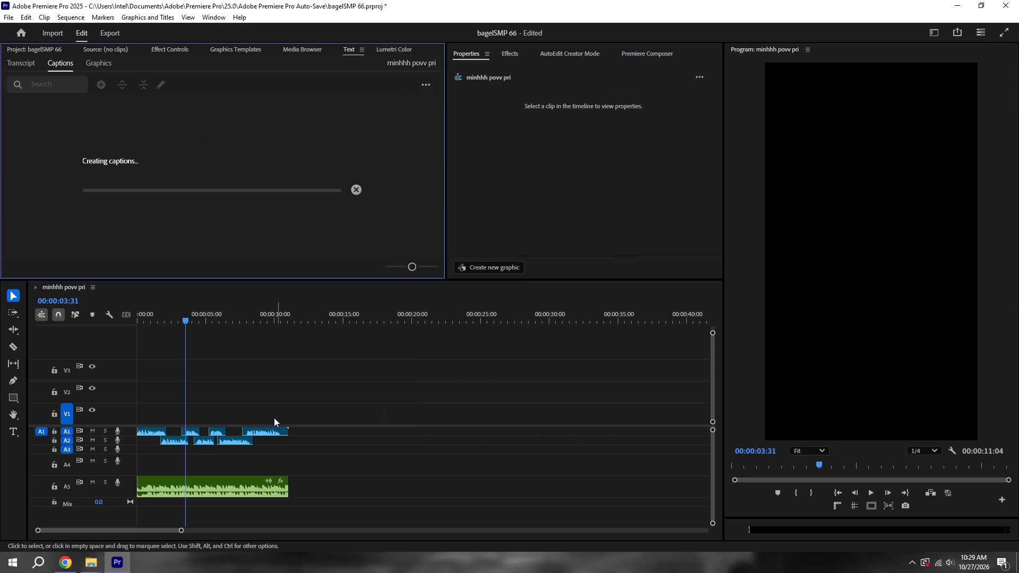
Apply the Minecraft-font style from My Styles to all captions, set their font size to 90, and save the project.
{"action": "left_click_drag", "start_coordinate": [375, 377], "coordinate": [0, 287]}
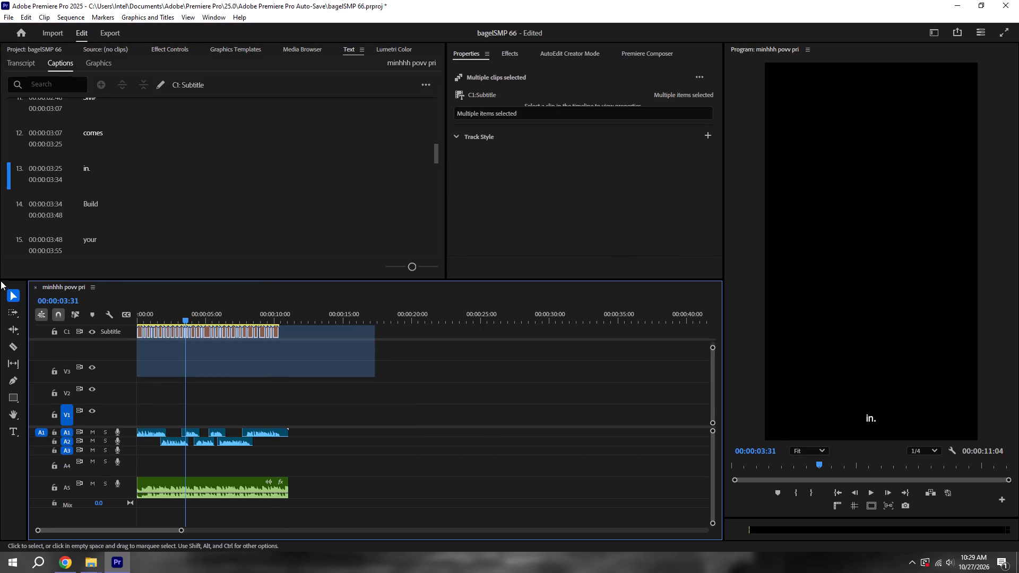
{"action": "left_click", "coordinate": [706, 158]}
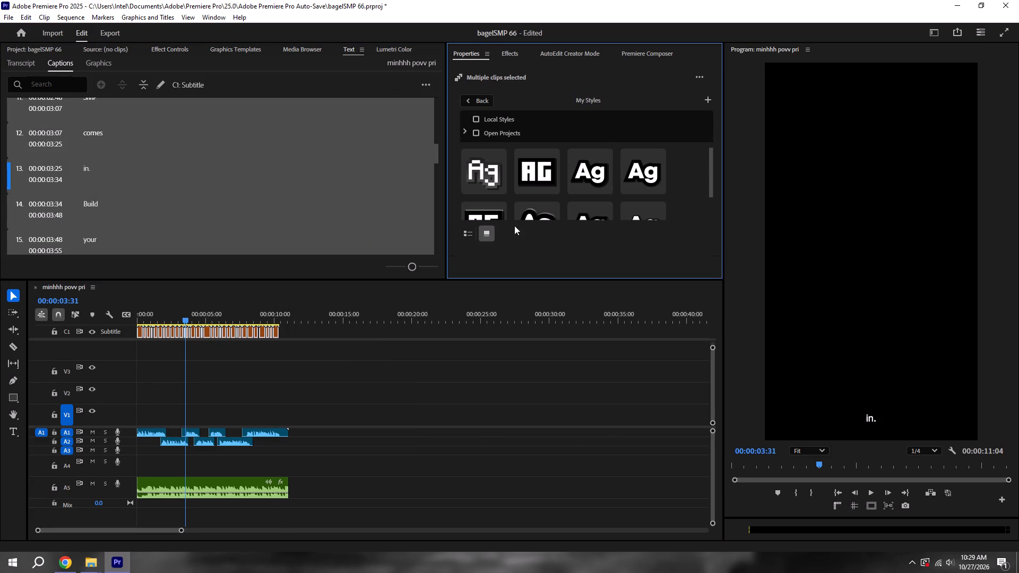
{"action": "left_click", "coordinate": [487, 211]}
{"action": "left_click", "coordinate": [480, 102]}
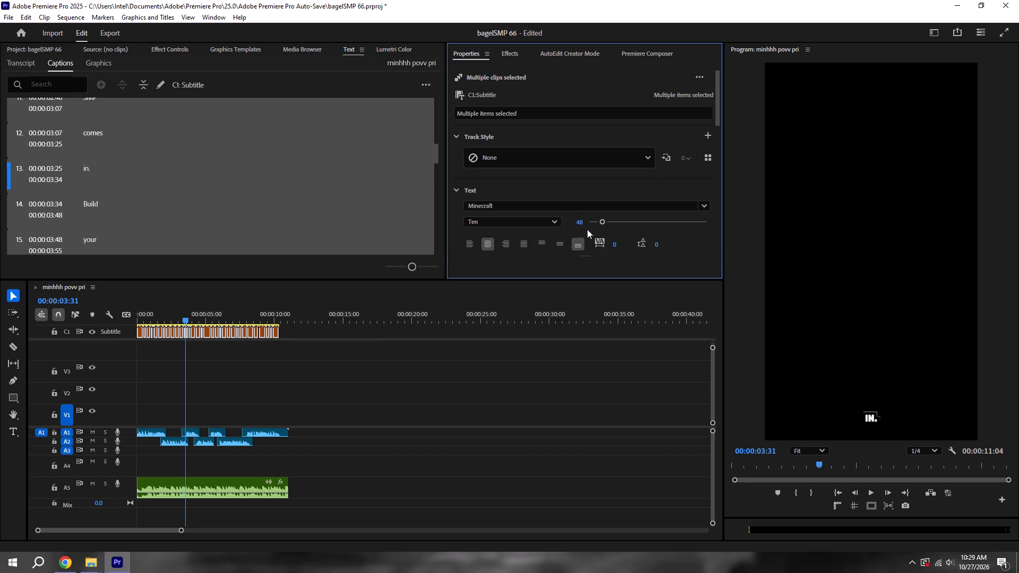
{"action": "left_click", "coordinate": [580, 222]}
{"action": "type", "text": "90"}
{"action": "key", "text": "Return"}
{"action": "key", "text": "ctrl+s"}
Place all captions in the centre zone, save, and change their Minecraft font style to Medium.
{"action": "scroll", "coordinate": [504, 254], "scroll_direction": "down", "scroll_amount": 5}
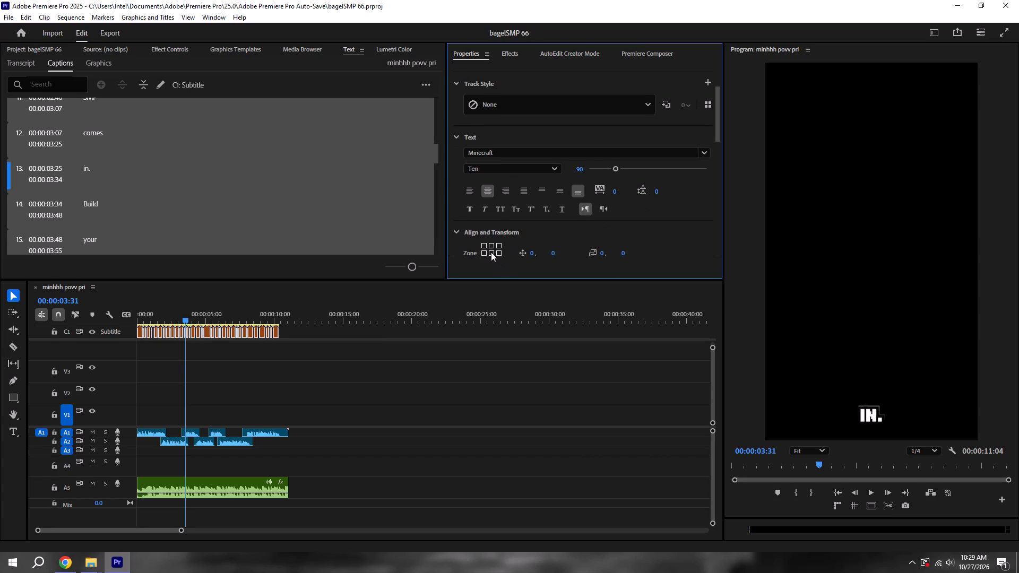
{"action": "left_click", "coordinate": [491, 252]}
{"action": "key", "text": "ctrl+s"}
{"action": "scroll", "coordinate": [521, 136], "scroll_direction": "up", "scroll_amount": 3}
{"action": "left_click", "coordinate": [499, 205]}
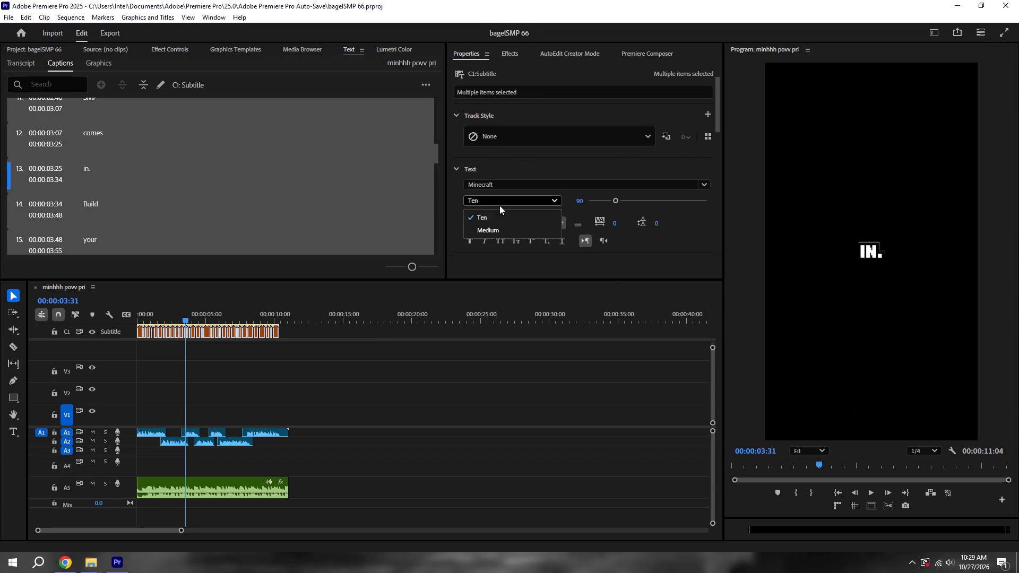
{"action": "left_click", "coordinate": [497, 227]}
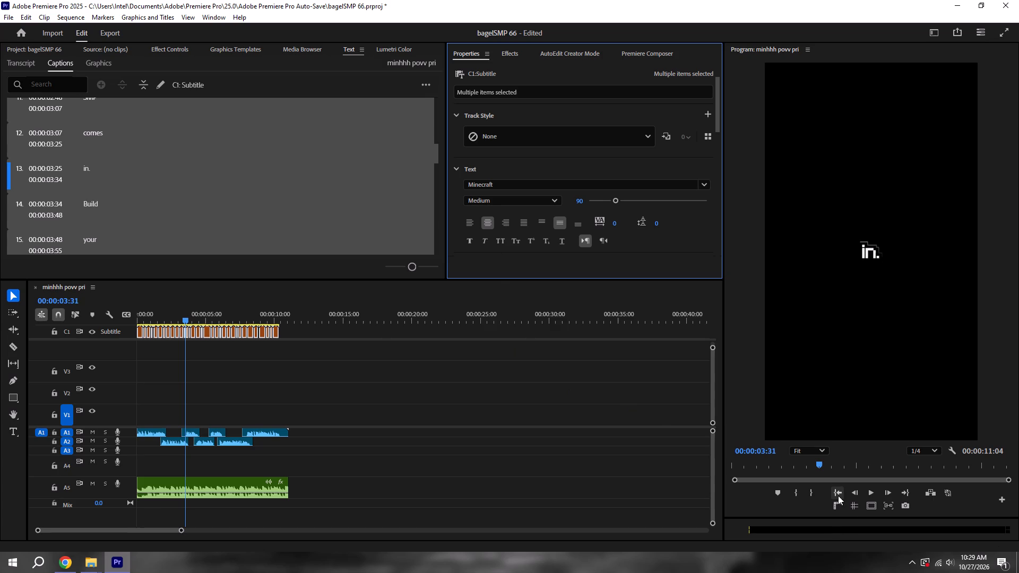
Play the sequence from the start to about 00:00:10:38 to check the single-word captions against the voice.
{"action": "left_click", "coordinate": [838, 496]}
{"action": "key", "text": "space"}
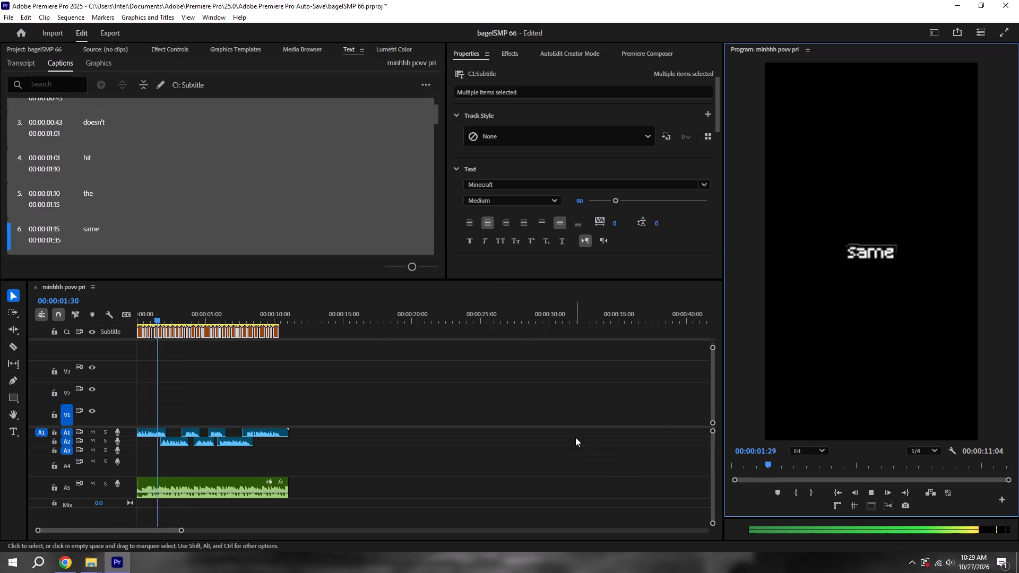
{"action": "key", "text": "space"}
{"action": "key", "text": "space"}
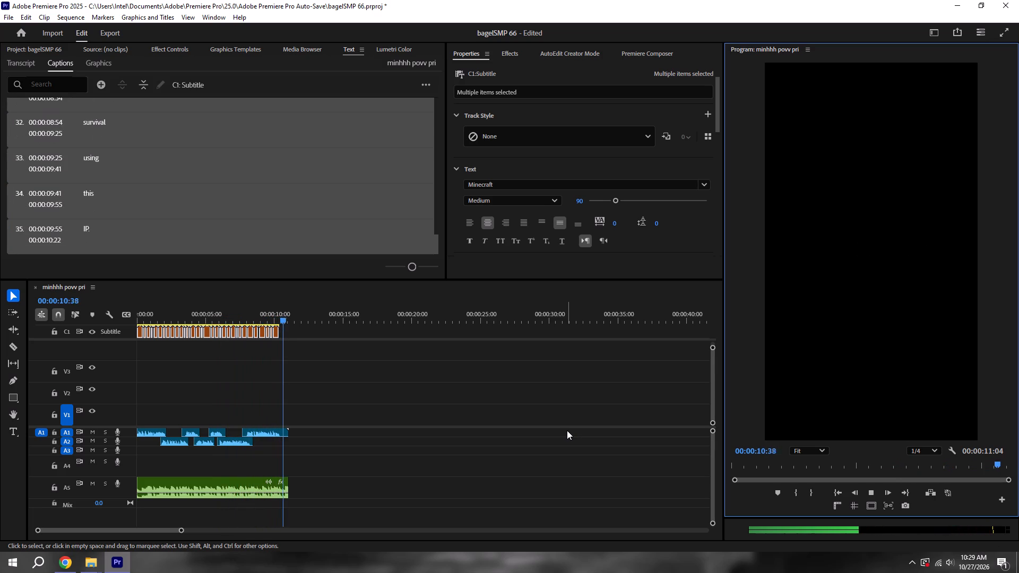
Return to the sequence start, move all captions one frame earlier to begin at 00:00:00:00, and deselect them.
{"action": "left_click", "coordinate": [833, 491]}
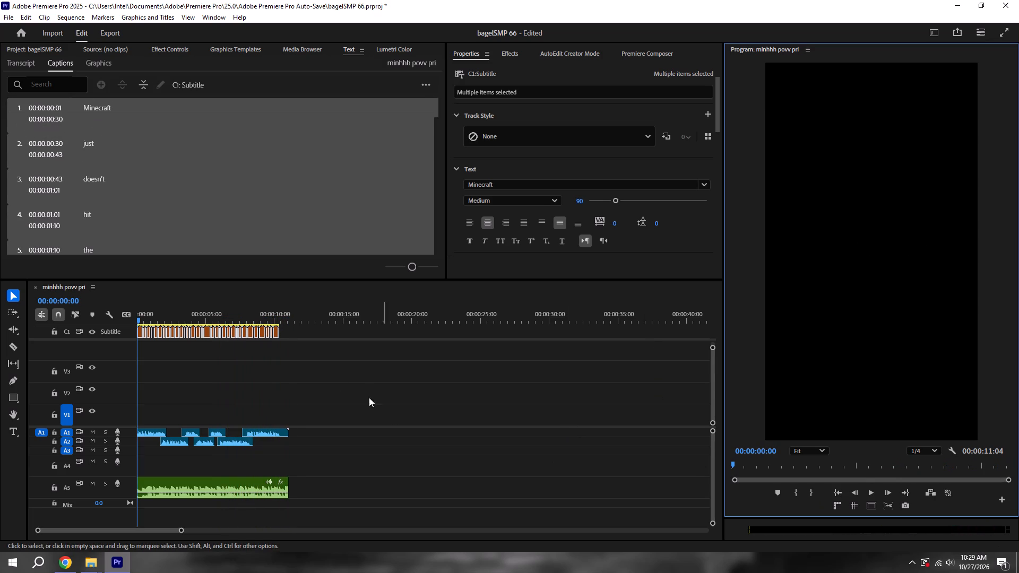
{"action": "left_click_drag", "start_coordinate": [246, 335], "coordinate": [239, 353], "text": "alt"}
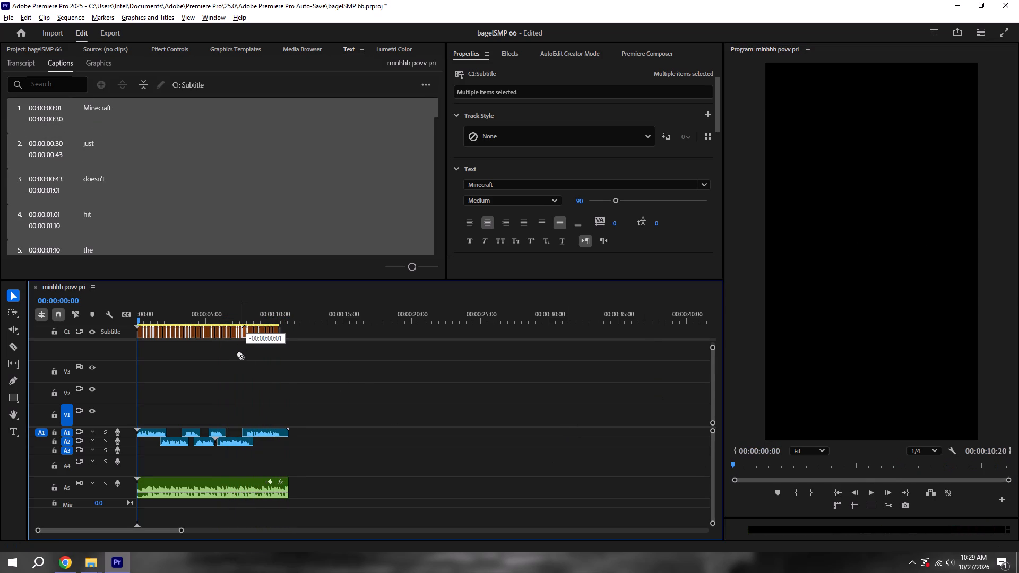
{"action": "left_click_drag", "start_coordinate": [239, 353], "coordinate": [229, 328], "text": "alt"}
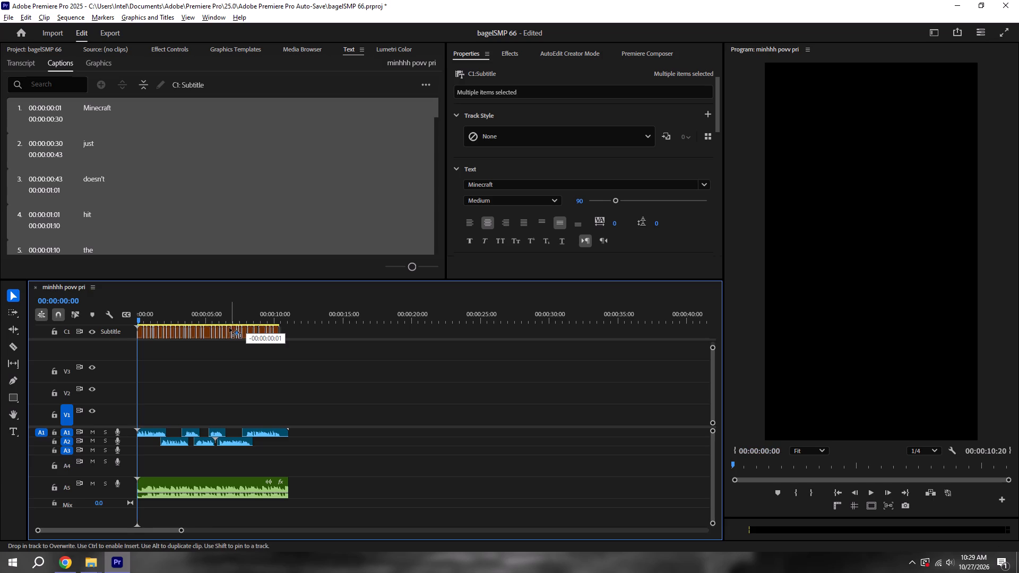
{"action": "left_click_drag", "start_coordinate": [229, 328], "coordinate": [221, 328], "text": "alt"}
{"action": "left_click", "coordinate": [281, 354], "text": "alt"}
Play from the start to 00:00:01:54 to check the shifted captions against the voice.
{"action": "key", "text": "space"}
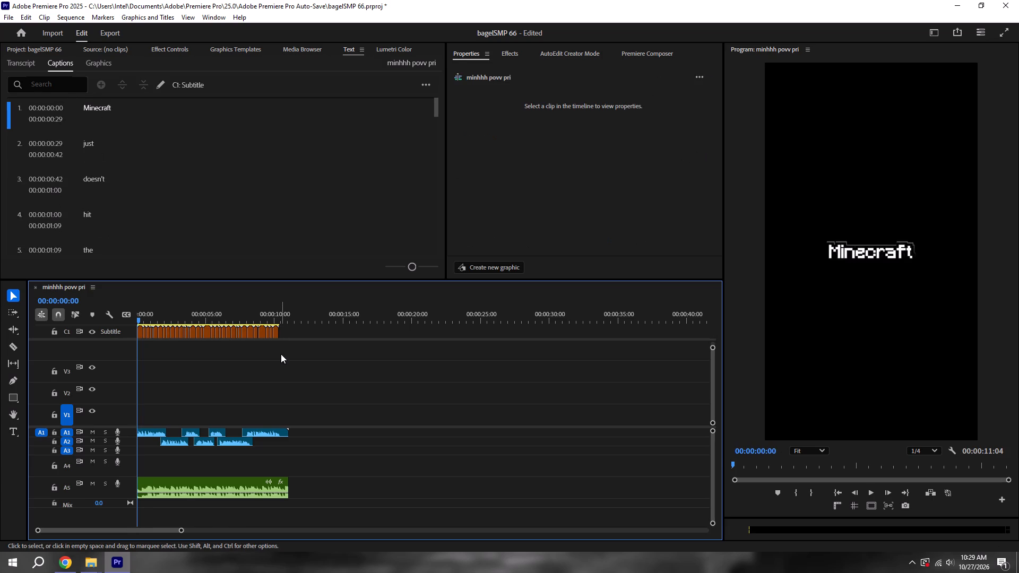
{"action": "key", "text": "space"}
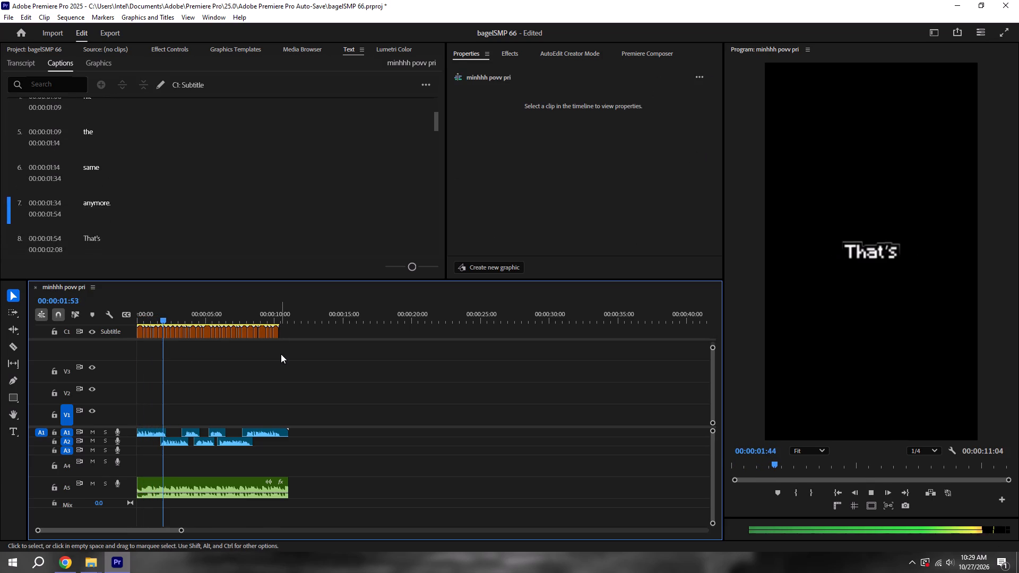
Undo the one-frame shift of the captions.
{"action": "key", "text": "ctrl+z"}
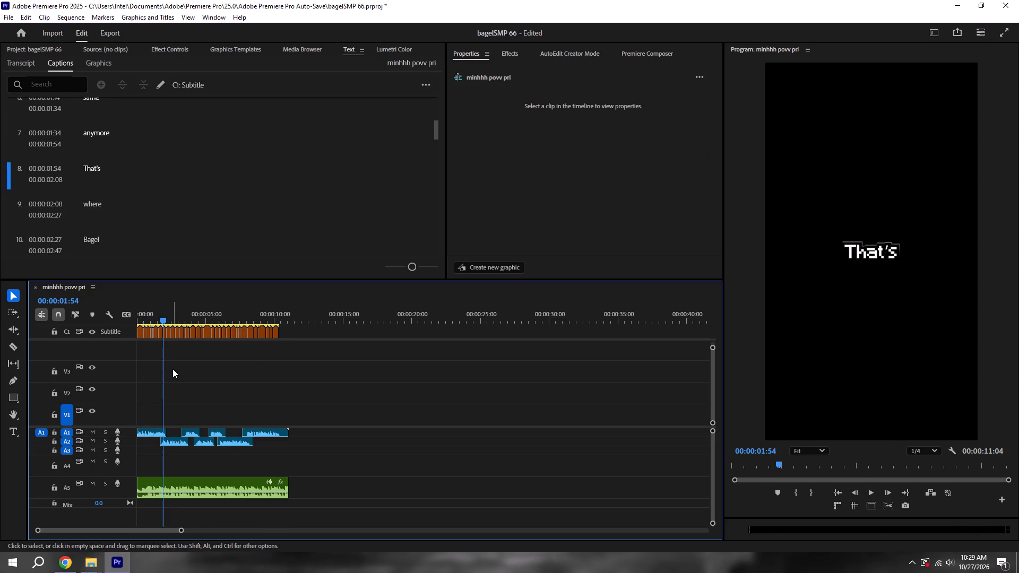
Extend the start of the first caption, Minecraft, back to 00:00:00:00.
{"action": "left_click_drag", "start_coordinate": [180, 319], "coordinate": [76, 326]}
{"action": "scroll", "coordinate": [167, 364], "scroll_direction": "up", "scroll_amount": 18, "text": "alt"}
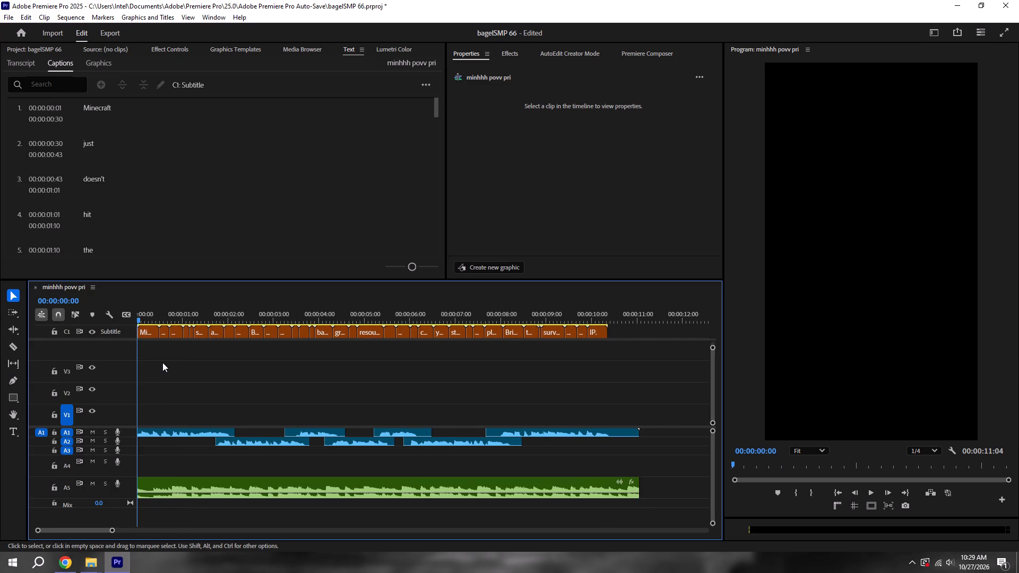
{"action": "scroll", "coordinate": [162, 362], "scroll_direction": "up", "scroll_amount": 5, "text": "alt"}
{"action": "left_click_drag", "start_coordinate": [139, 334], "coordinate": [99, 335]}
{"action": "scroll", "coordinate": [264, 369], "scroll_direction": "down", "scroll_amount": 6, "text": "alt"}
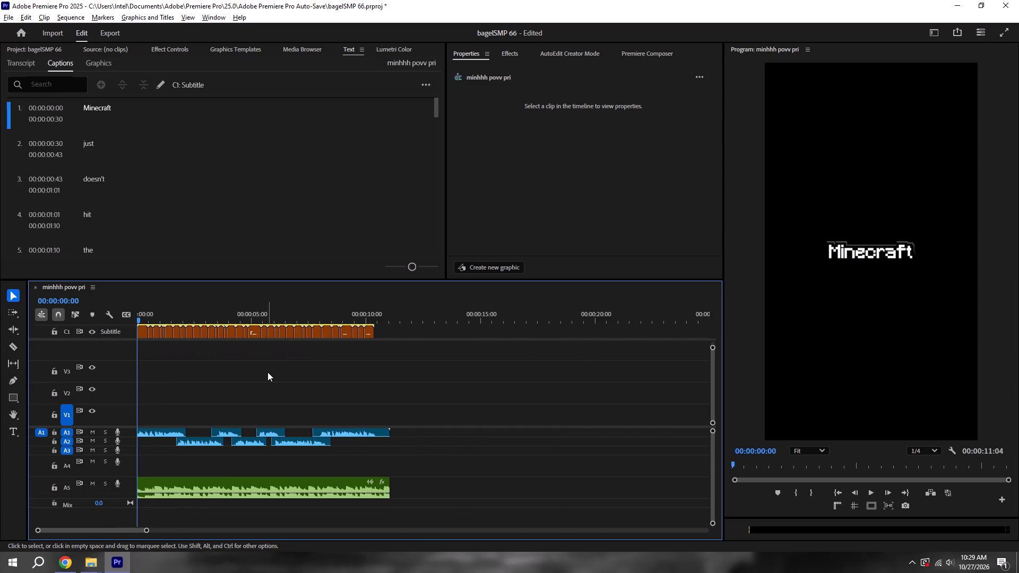
Play the sequence from the start to about 00:00:09:40 to check the captions against the voice, and save the project.
{"action": "key", "text": "space"}
{"action": "left_click", "coordinate": [414, 399]}
{"action": "scroll", "coordinate": [416, 401], "scroll_direction": "down", "scroll_amount": 6, "text": "alt"}
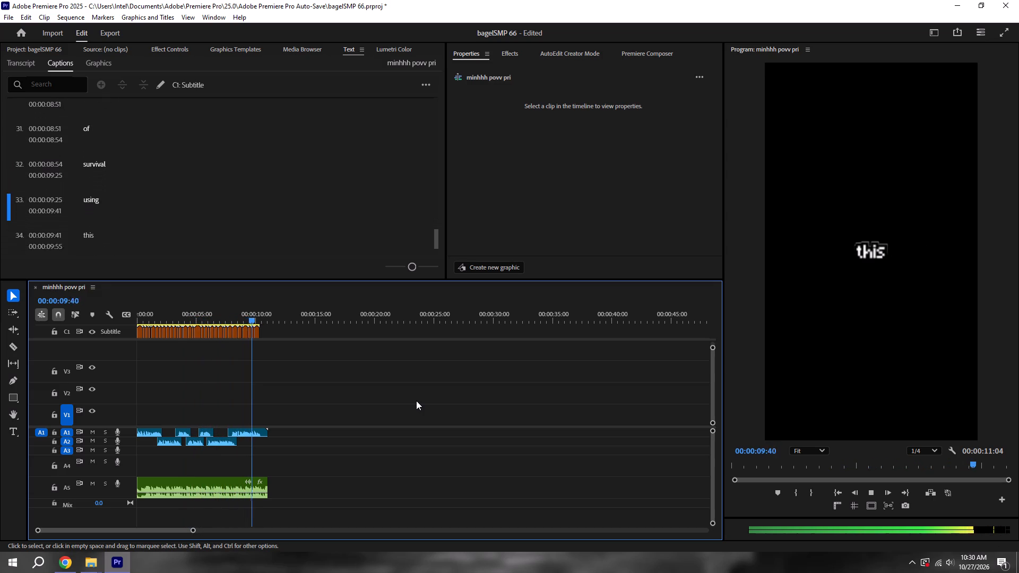
{"action": "key", "text": "space"}
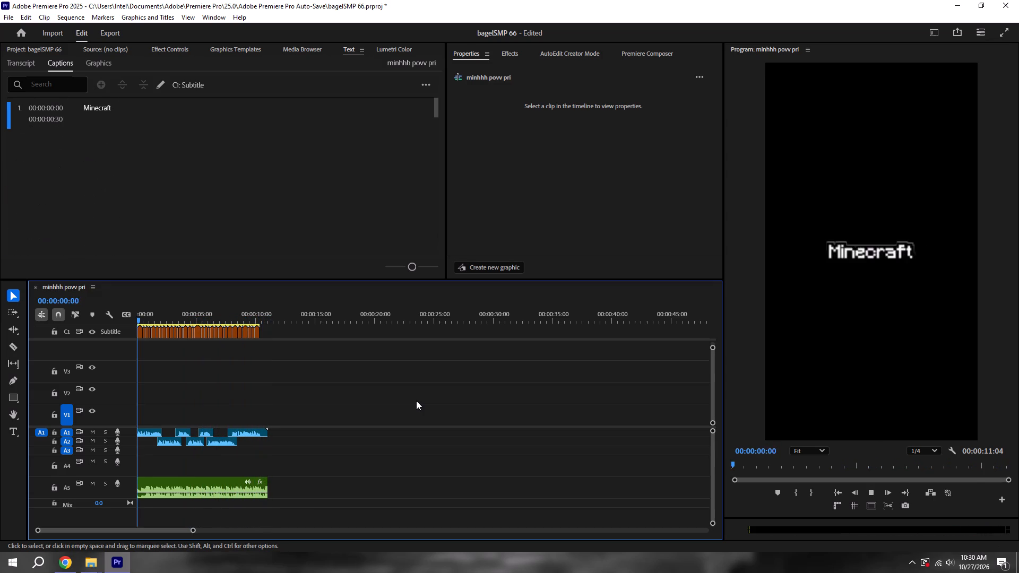
{"action": "key", "text": "ctrl+s"}
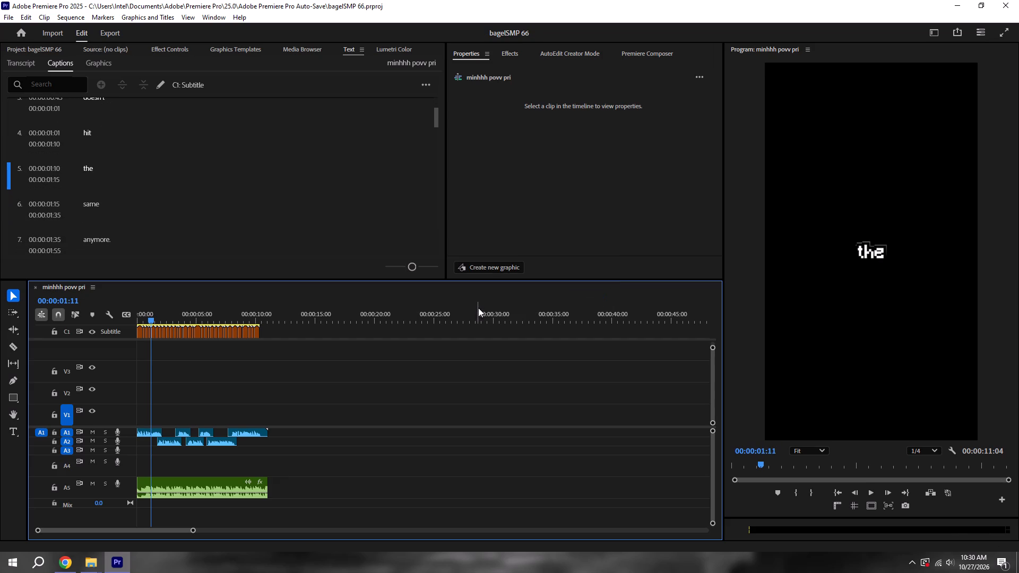
{"action": "key", "text": "space"}
{"action": "key", "text": "space"}
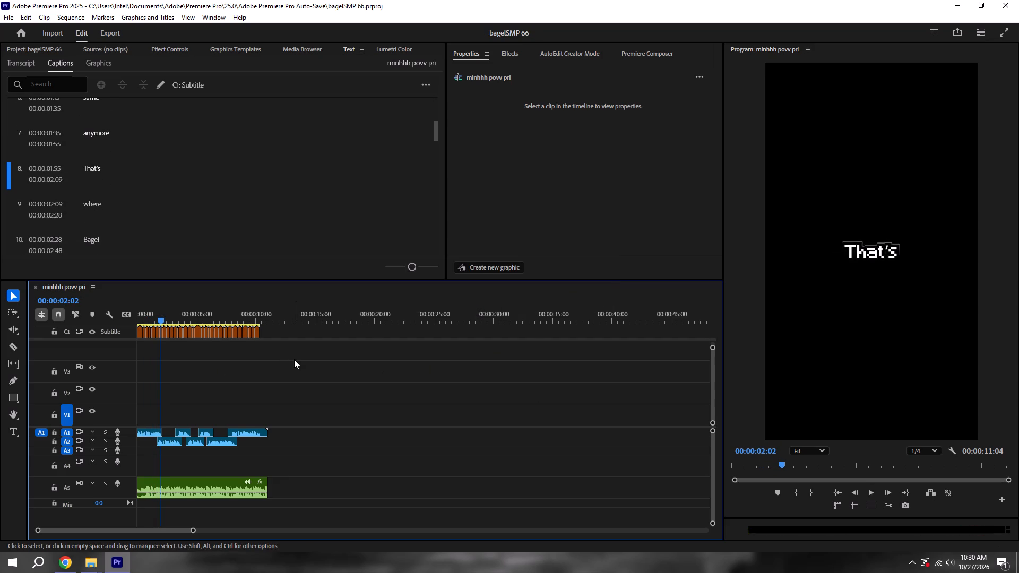
{"action": "key", "text": "ctrl+s"}
Upgrade all captions on the Subtitle track to graphics on V3.
{"action": "left_click_drag", "start_coordinate": [290, 363], "coordinate": [45, 290]}
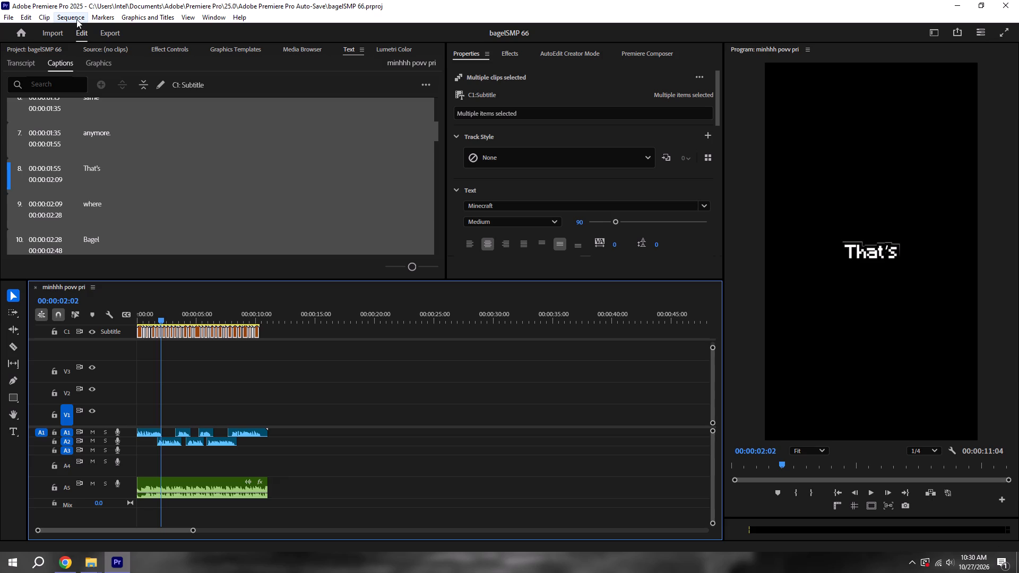
{"action": "left_click", "coordinate": [140, 15]}
{"action": "left_click", "coordinate": [182, 153]}
{"action": "left_click", "coordinate": [358, 403]}
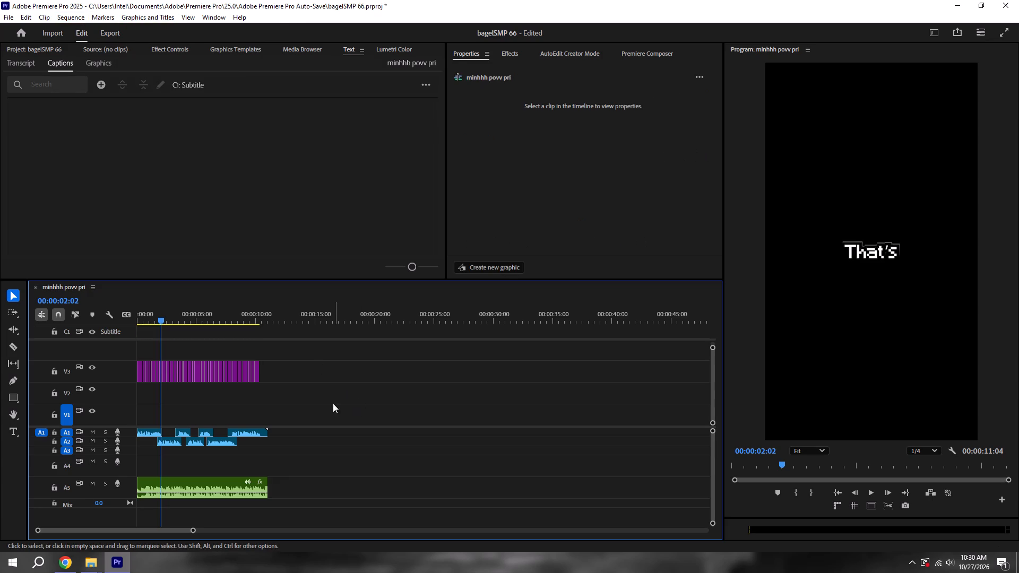
Find the 07. Pop in Text (Center) preset by searching for pop and apply it to all caption graphics on V3.
{"action": "left_click_drag", "start_coordinate": [332, 403], "coordinate": [27, 330]}
{"action": "key", "text": "ctrl+s"}
{"action": "left_click", "coordinate": [505, 48]}
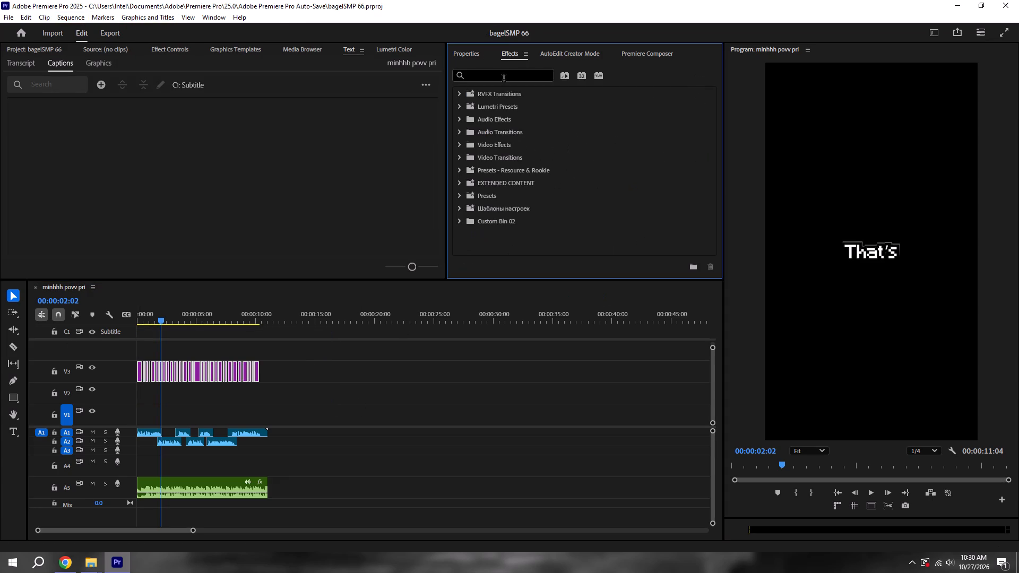
{"action": "left_click", "coordinate": [504, 79]}
{"action": "type", "text": "pop"}
{"action": "key", "text": "ctrl+s"}
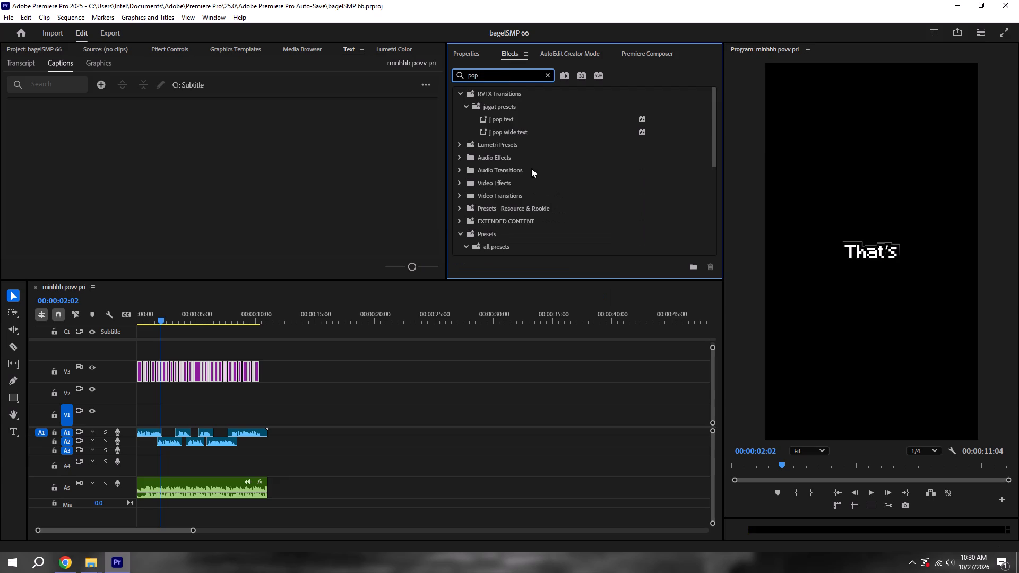
{"action": "scroll", "coordinate": [525, 135], "scroll_direction": "down", "scroll_amount": 6}
{"action": "left_click_drag", "start_coordinate": [538, 242], "coordinate": [192, 379]}
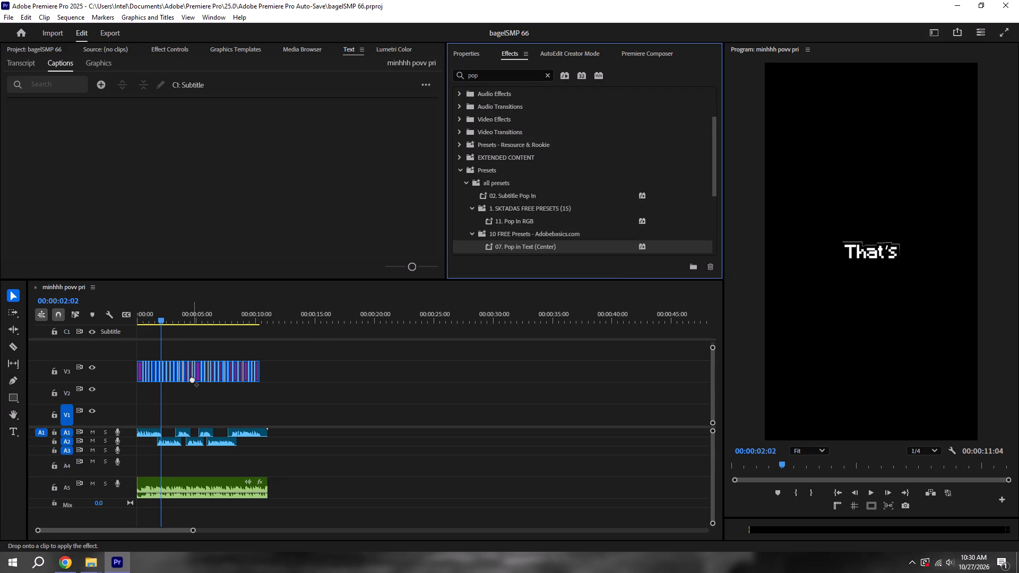
{"action": "left_click_drag", "start_coordinate": [192, 379], "coordinate": [189, 375]}
Find the warpp Zord preset by searching for warpp, apply it to all caption graphics on V3, and save the project.
{"action": "left_click_drag", "start_coordinate": [508, 76], "coordinate": [306, 80]}
{"action": "key", "text": "BackSpace"}
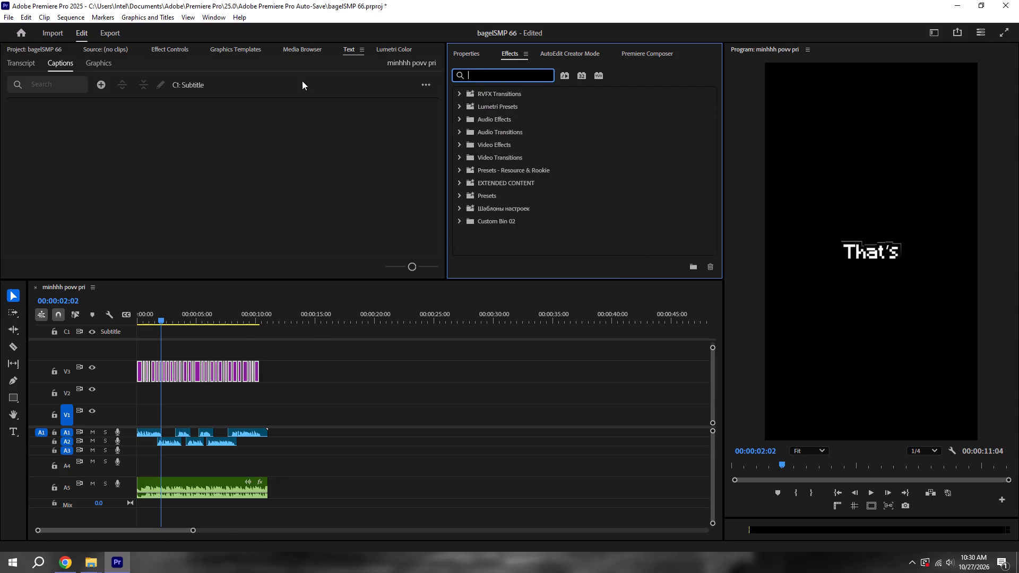
{"action": "type", "text": "warpp"}
{"action": "key", "text": "ctrl+s"}
{"action": "scroll", "coordinate": [532, 213], "scroll_direction": "down", "scroll_amount": 4}
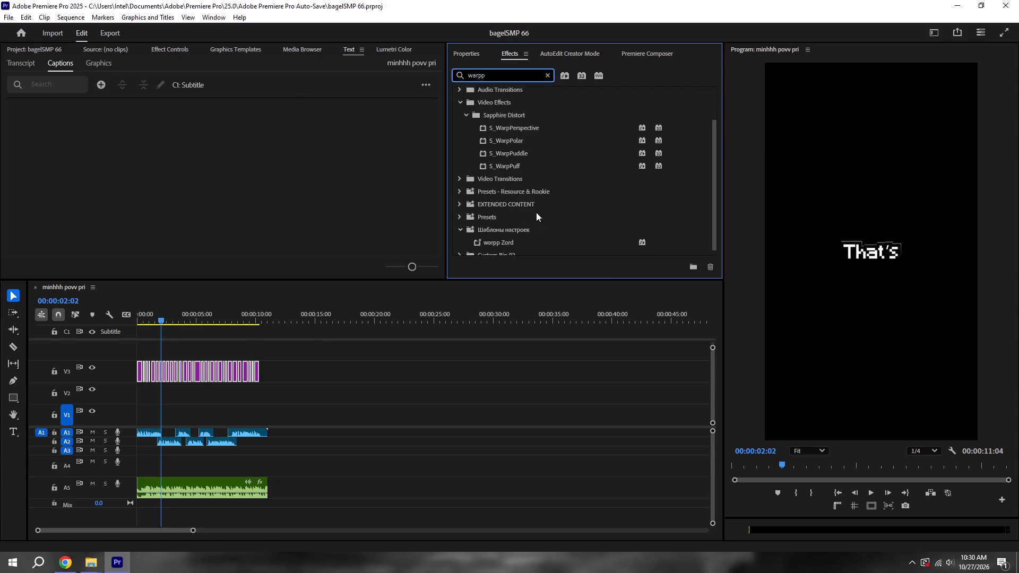
{"action": "scroll", "coordinate": [536, 212], "scroll_direction": "down", "scroll_amount": 5}
{"action": "scroll", "coordinate": [508, 159], "scroll_direction": "up", "scroll_amount": 4}
{"action": "scroll", "coordinate": [517, 166], "scroll_direction": "down", "scroll_amount": 3}
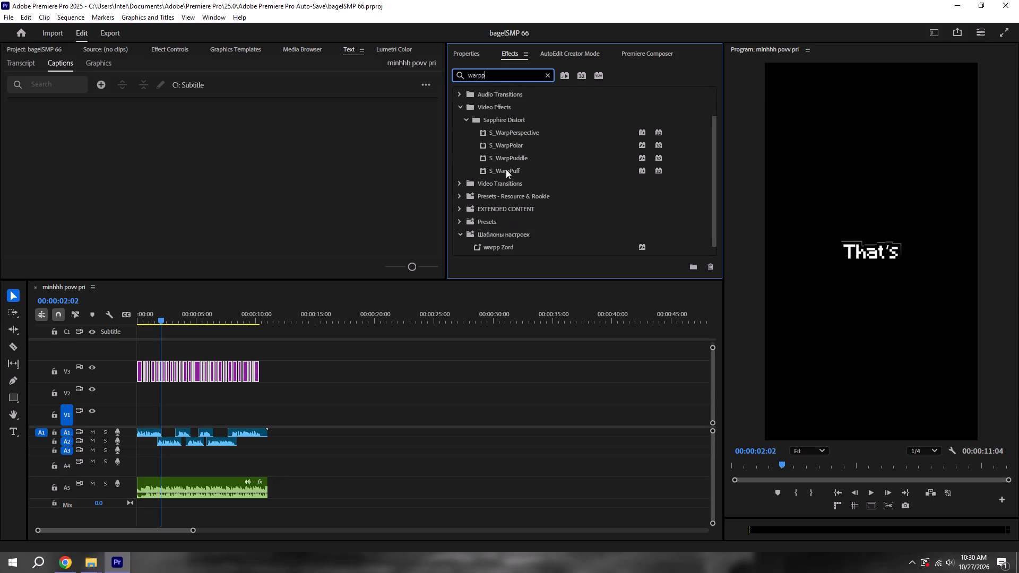
{"action": "scroll", "coordinate": [512, 240], "scroll_direction": "down", "scroll_amount": 3}
{"action": "left_click_drag", "start_coordinate": [489, 232], "coordinate": [221, 342]}
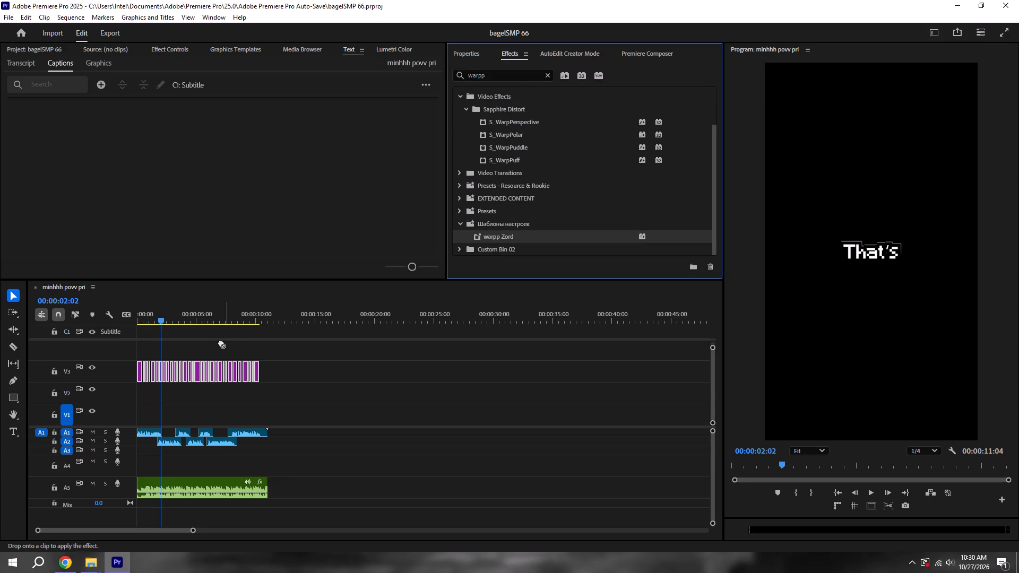
{"action": "left_click_drag", "start_coordinate": [221, 342], "coordinate": [199, 371]}
{"action": "left_click_drag", "start_coordinate": [296, 375], "coordinate": [308, 379], "text": "ctrl"}
{"action": "key", "text": "ctrl+s"}
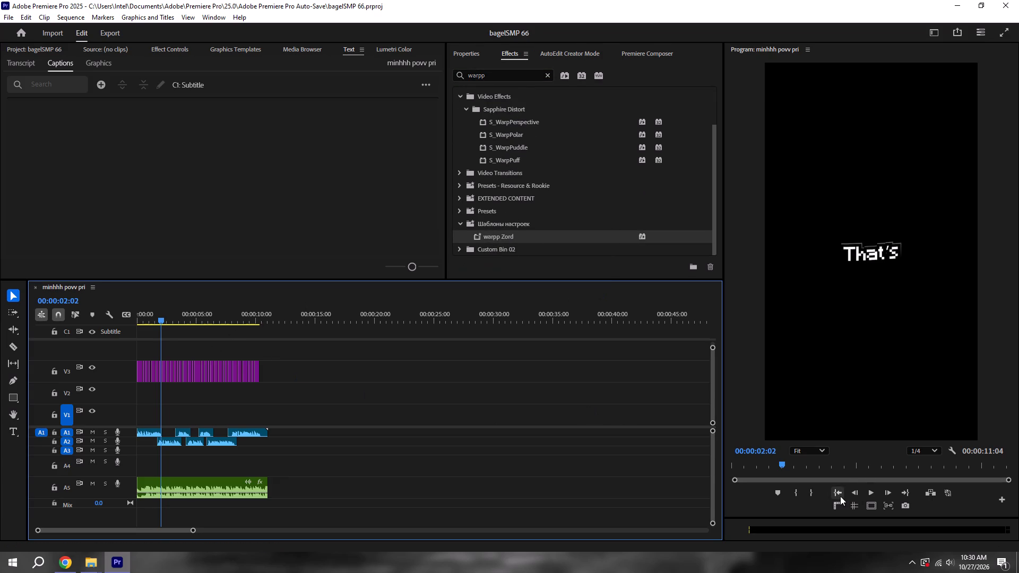
Play the sequence from the start to about 00:00:07:11 to check the animated caption graphics, and save the project.
{"action": "left_click", "coordinate": [840, 496]}
{"action": "key", "text": "space"}
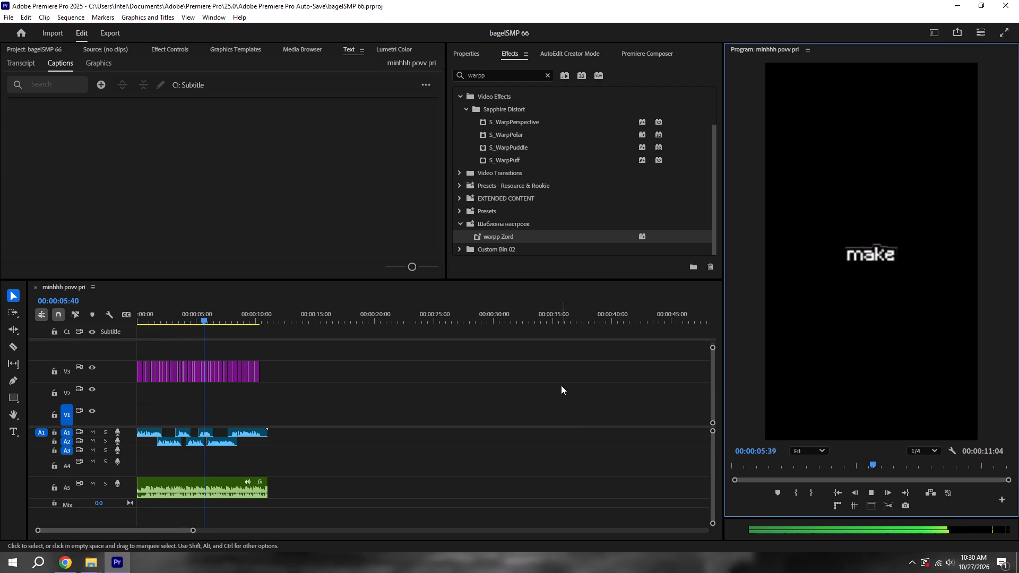
{"action": "left_click", "coordinate": [278, 388]}
{"action": "key", "text": "space"}
{"action": "key", "text": "ctrl+s"}
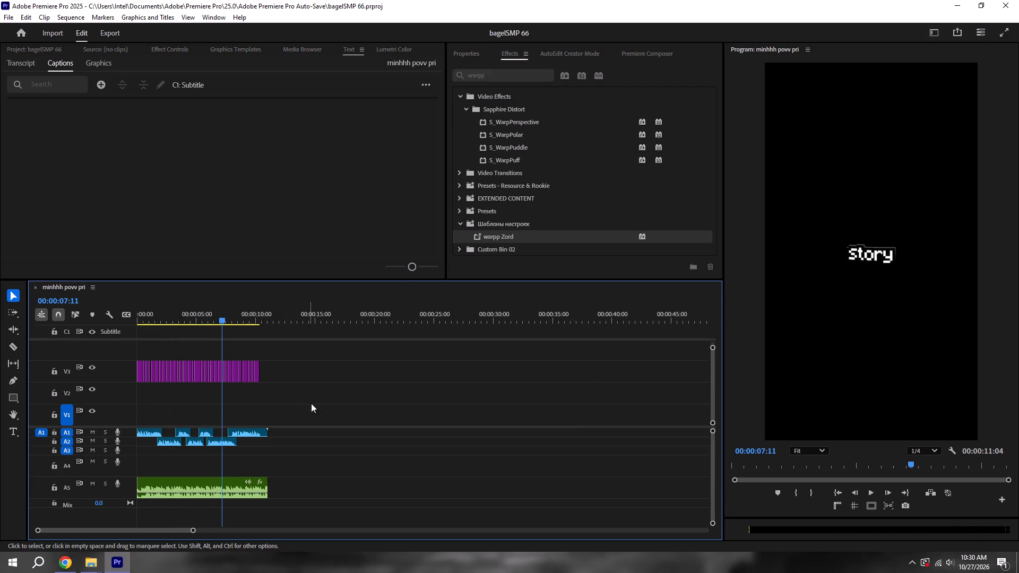
Create a second Subtitle caption track from the transcript with 7 characters maximum length, the shortest minimum duration, and single lines.
{"action": "left_click_drag", "start_coordinate": [316, 407], "coordinate": [56, 344]}
{"action": "left_click", "coordinate": [169, 175]}
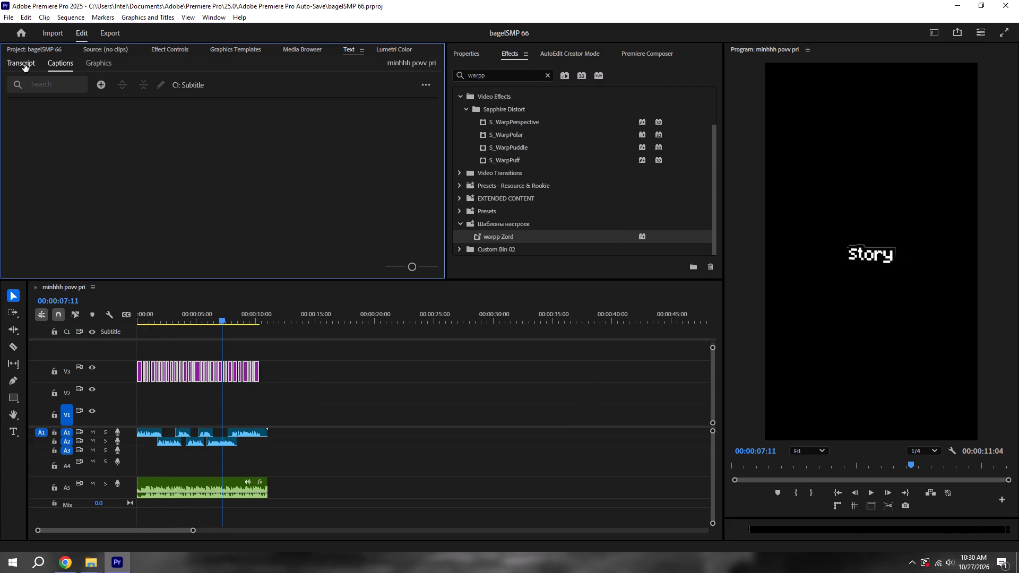
{"action": "left_click", "coordinate": [24, 64]}
{"action": "left_click", "coordinate": [70, 65]}
{"action": "left_click", "coordinate": [418, 83]}
{"action": "left_click_drag", "start_coordinate": [213, 171], "coordinate": [203, 170]}
{"action": "left_click", "coordinate": [12, 58]}
{"action": "left_click", "coordinate": [428, 91]}
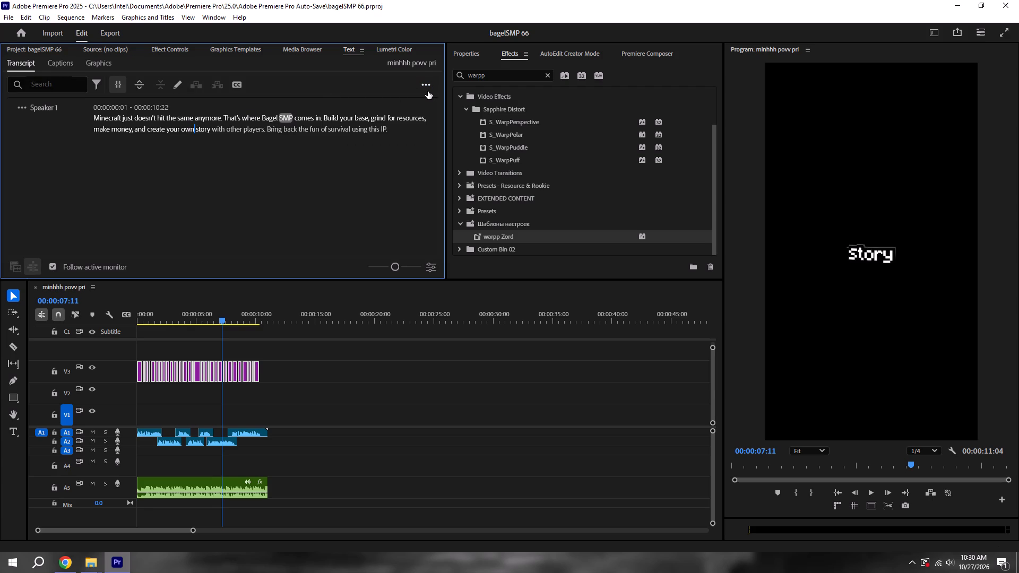
{"action": "left_click", "coordinate": [368, 125]}
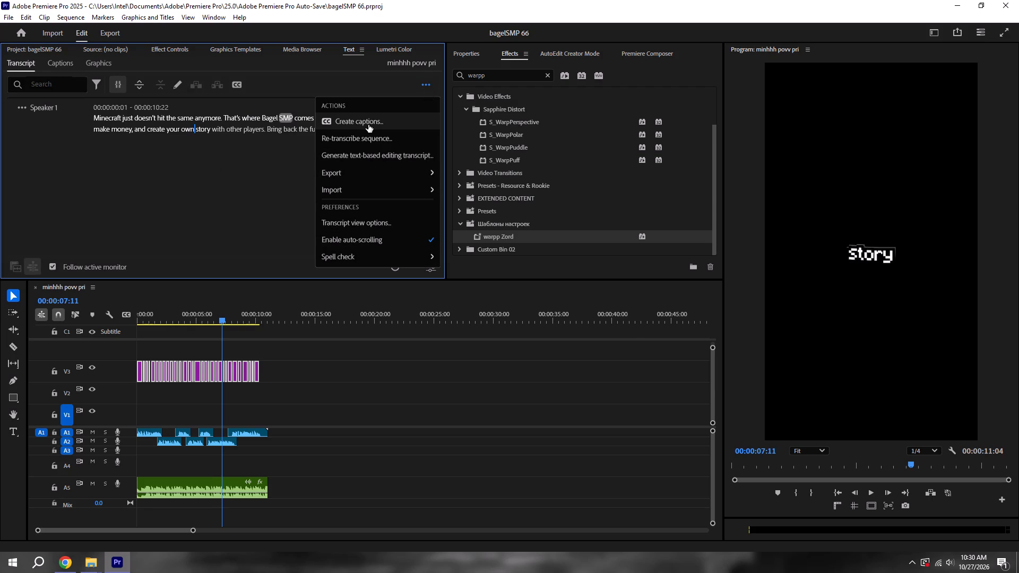
{"action": "left_click_drag", "start_coordinate": [467, 296], "coordinate": [258, 315]}
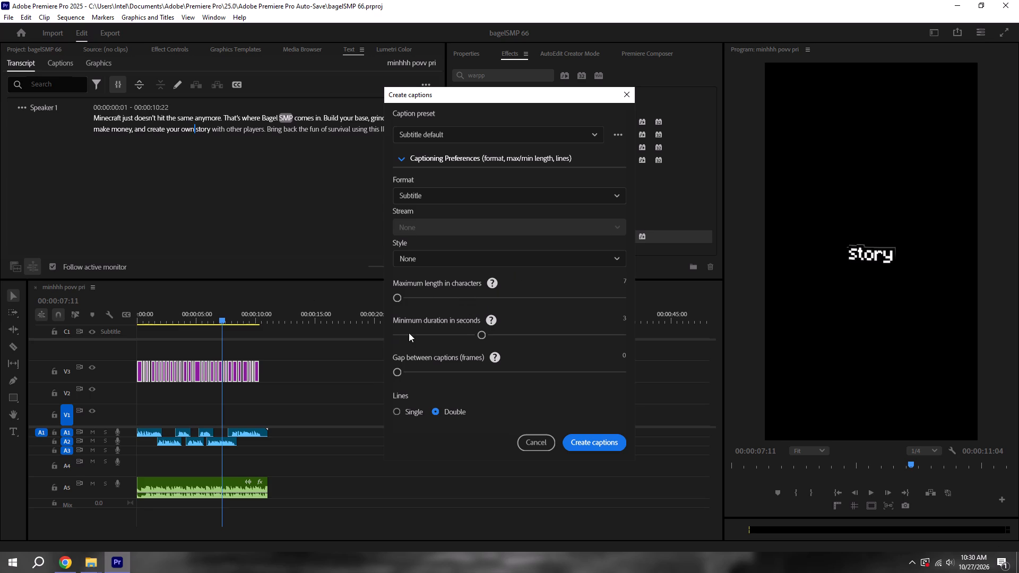
{"action": "left_click_drag", "start_coordinate": [409, 333], "coordinate": [234, 351]}
{"action": "left_click", "coordinate": [393, 413]}
{"action": "left_click", "coordinate": [600, 443]}
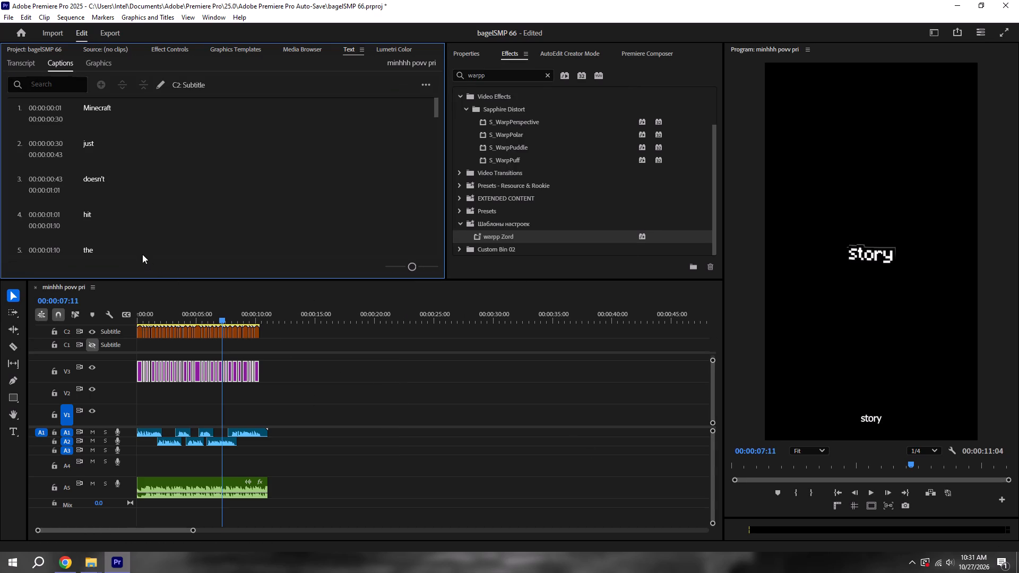
Set the font of all captions on the new C2 Subtitle track to Minecraft, Ten style.
{"action": "left_click_drag", "start_coordinate": [305, 352], "coordinate": [59, 297]}
{"action": "left_click_drag", "start_coordinate": [291, 346], "coordinate": [0, 282]}
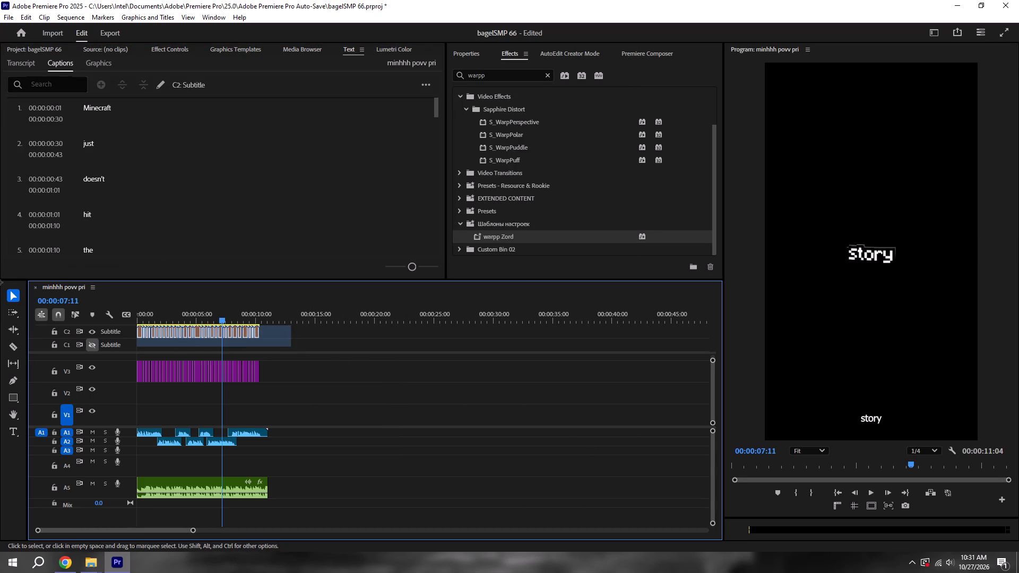
{"action": "left_click_drag", "start_coordinate": [0, 282], "coordinate": [0, 281]}
{"action": "left_click", "coordinate": [471, 55]}
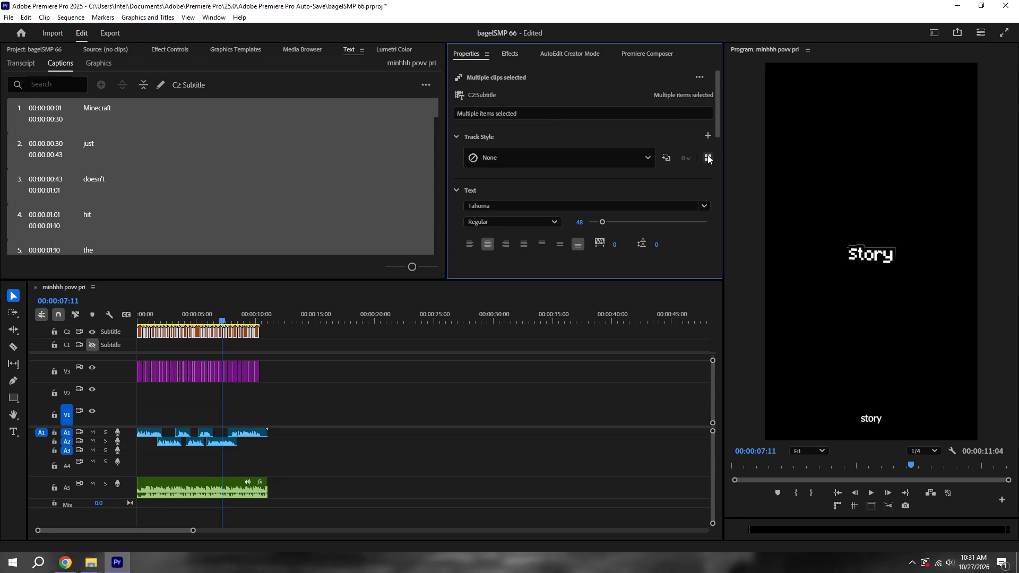
{"action": "left_click", "coordinate": [707, 155]}
{"action": "left_click", "coordinate": [486, 219]}
{"action": "left_click", "coordinate": [478, 94]}
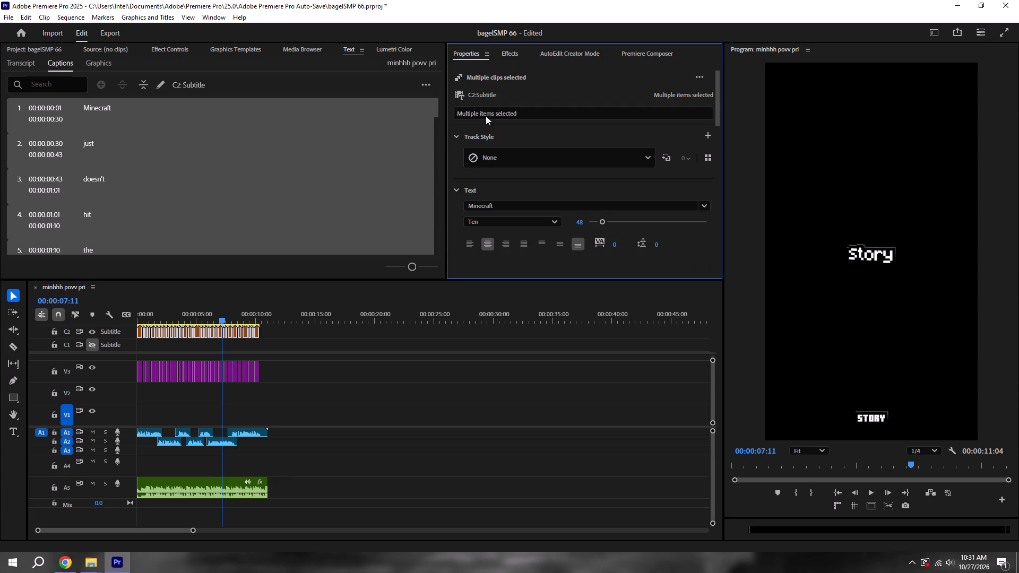
Set the C2 captions' font size to 90, position them in the centre zone of the frame, and save the project.
{"action": "left_click", "coordinate": [580, 220]}
{"action": "type", "text": "90"}
{"action": "key", "text": "Return"}
{"action": "key", "text": "ctrl+s"}
{"action": "scroll", "coordinate": [582, 228], "scroll_direction": "down", "scroll_amount": 5}
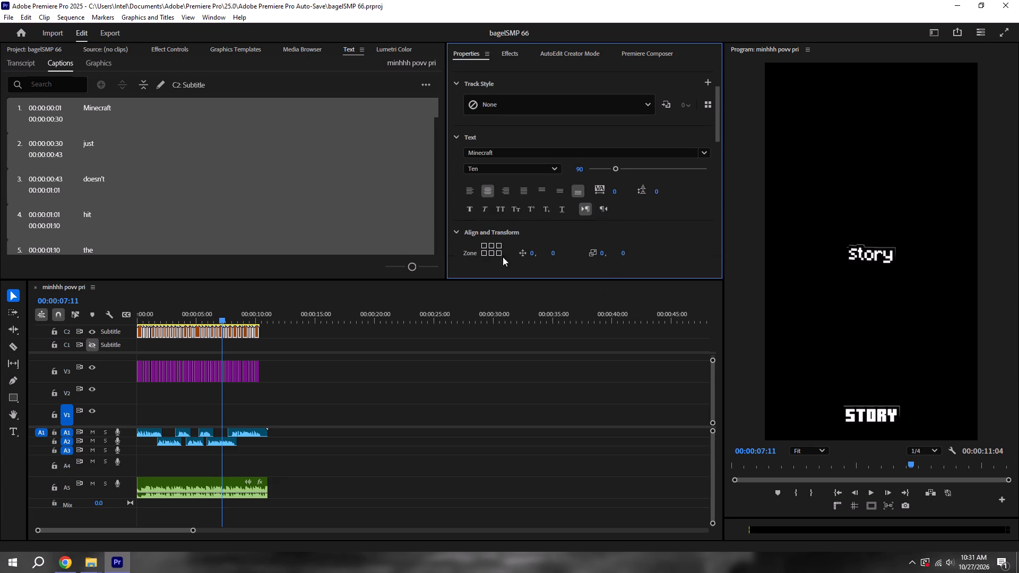
{"action": "left_click", "coordinate": [492, 255]}
{"action": "key", "text": "ctrl+s"}
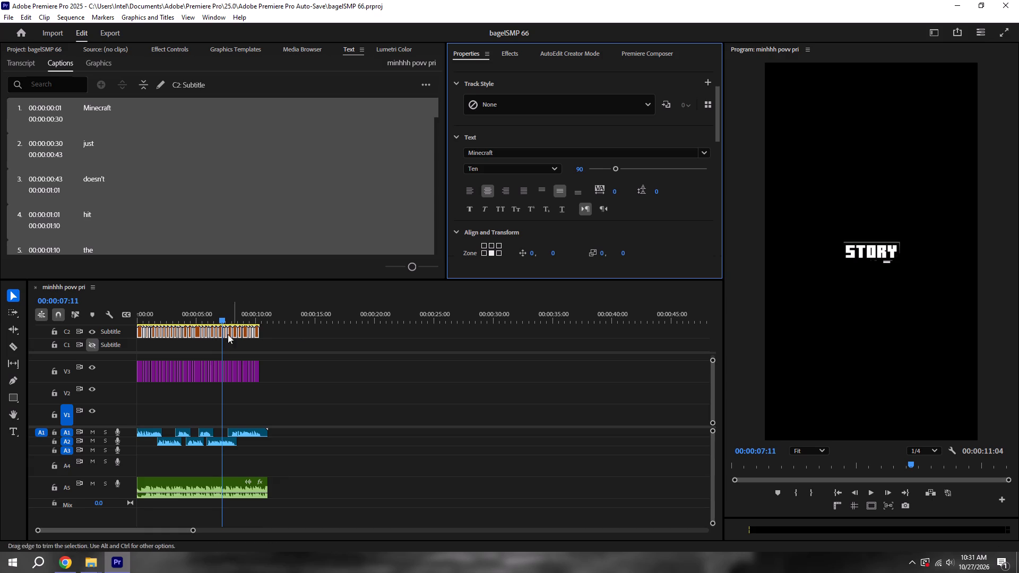
Hide the C2 caption track, delete the empty C1 Subtitle track, and save the project.
{"action": "left_click", "coordinate": [93, 334]}
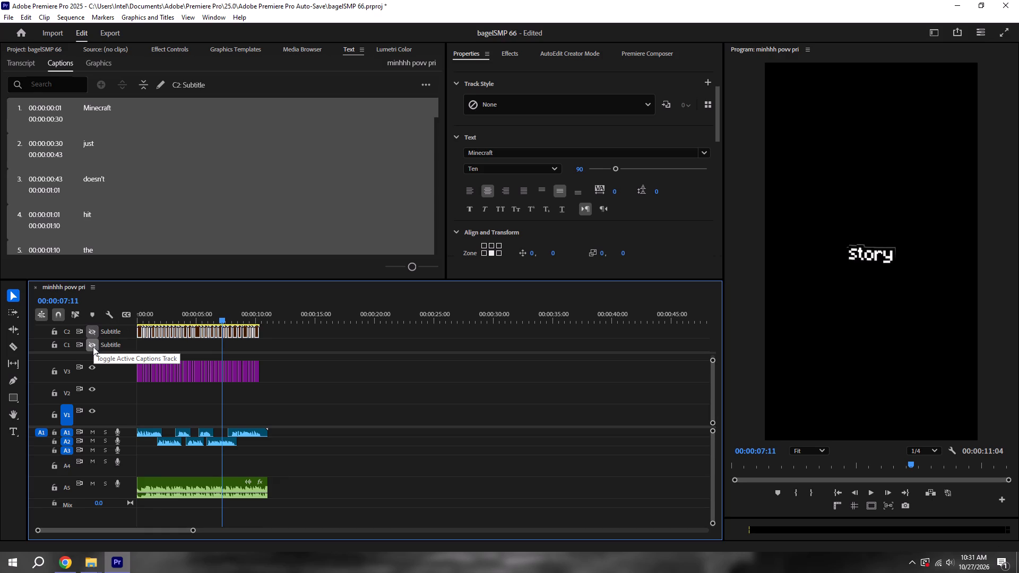
{"action": "left_click", "coordinate": [93, 346]}
{"action": "right_click", "coordinate": [114, 346]}
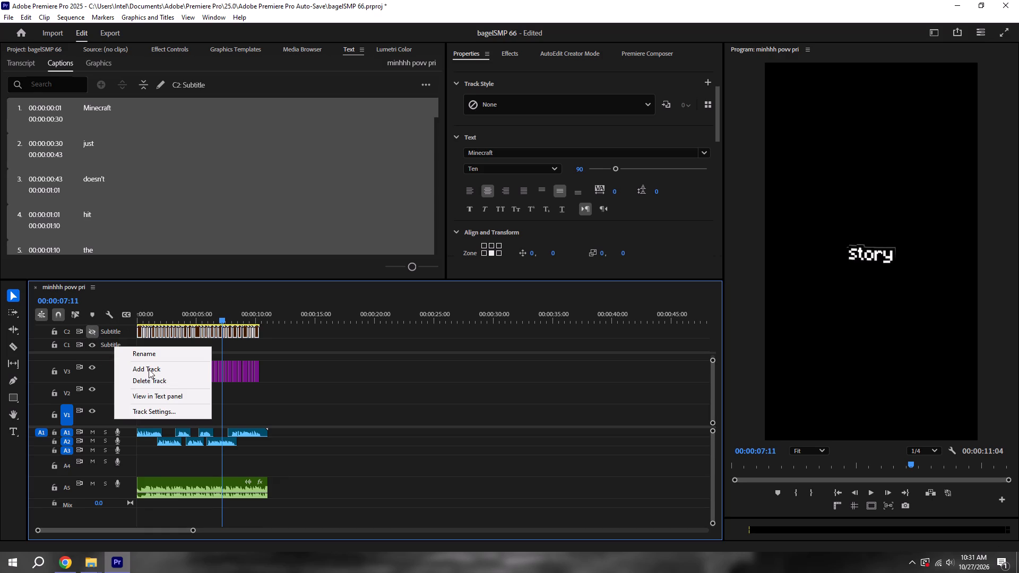
{"action": "left_click", "coordinate": [152, 381]}
{"action": "key", "text": "ctrl+s"}
Play the sequence from the start to about 00:00:02:33 to check the caption graphics with the caption track hidden, saving the project.
{"action": "left_click_drag", "start_coordinate": [196, 316], "coordinate": [38, 307]}
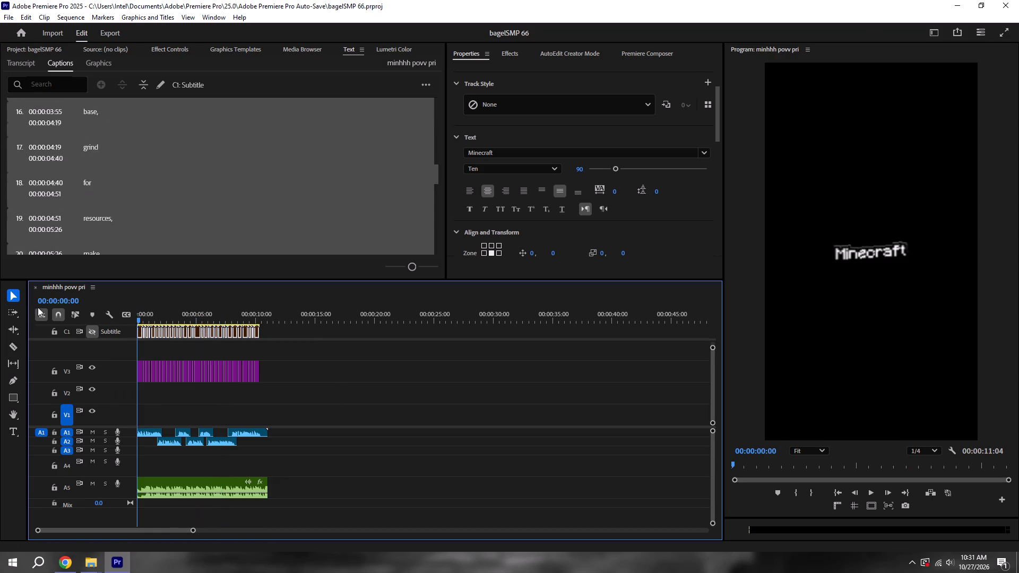
{"action": "left_click_drag", "start_coordinate": [38, 307], "coordinate": [34, 309]}
{"action": "left_click", "coordinate": [404, 376]}
{"action": "key", "text": "space"}
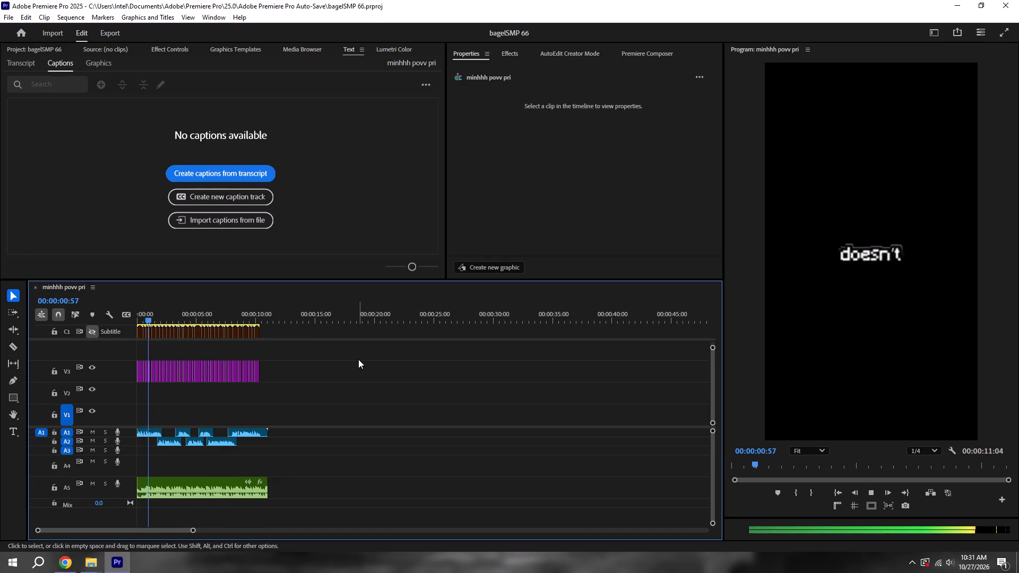
{"action": "key", "text": "ctrl+s"}
{"action": "key", "text": "space"}
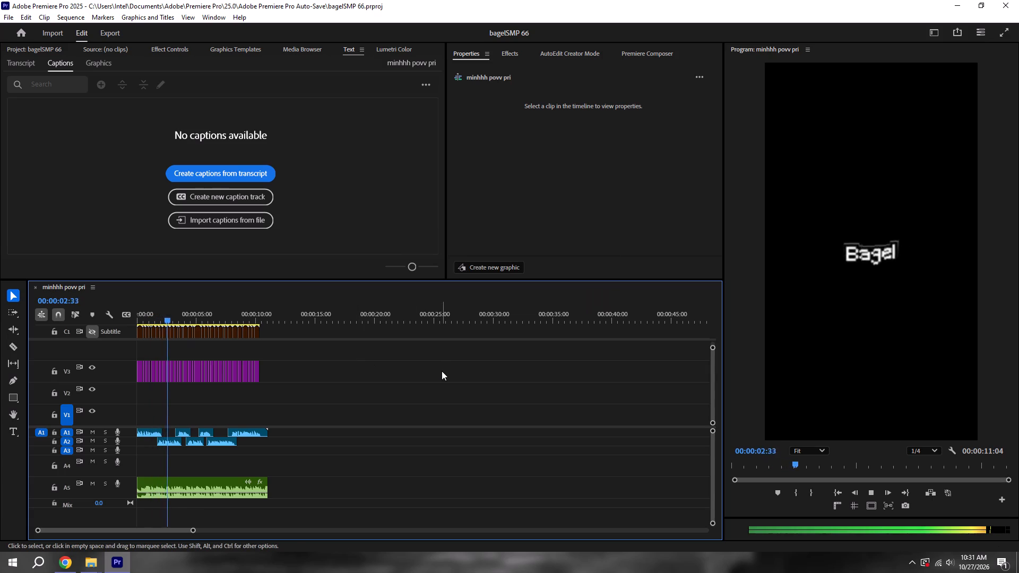
{"action": "key", "text": "ctrl+s"}
Return the playhead to the start and move all caption graphics from track V3 up to a new V4 track.
{"action": "left_click_drag", "start_coordinate": [176, 317], "coordinate": [22, 322]}
{"action": "key", "text": "ctrl+s"}
{"action": "left_click_drag", "start_coordinate": [303, 394], "coordinate": [14, 337]}
{"action": "left_click", "coordinate": [380, 412]}
{"action": "key", "text": "ctrl+s"}
{"action": "left_click_drag", "start_coordinate": [327, 406], "coordinate": [114, 357]}
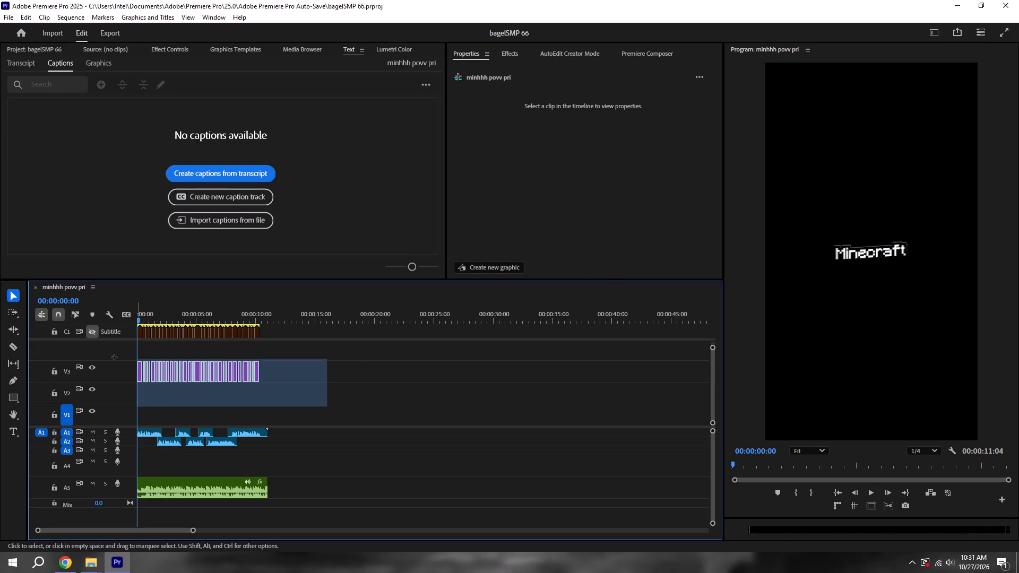
{"action": "left_click_drag", "start_coordinate": [114, 357], "coordinate": [88, 352]}
{"action": "left_click_drag", "start_coordinate": [179, 374], "coordinate": [165, 358]}
{"action": "left_click_drag", "start_coordinate": [711, 348], "coordinate": [714, 316]}
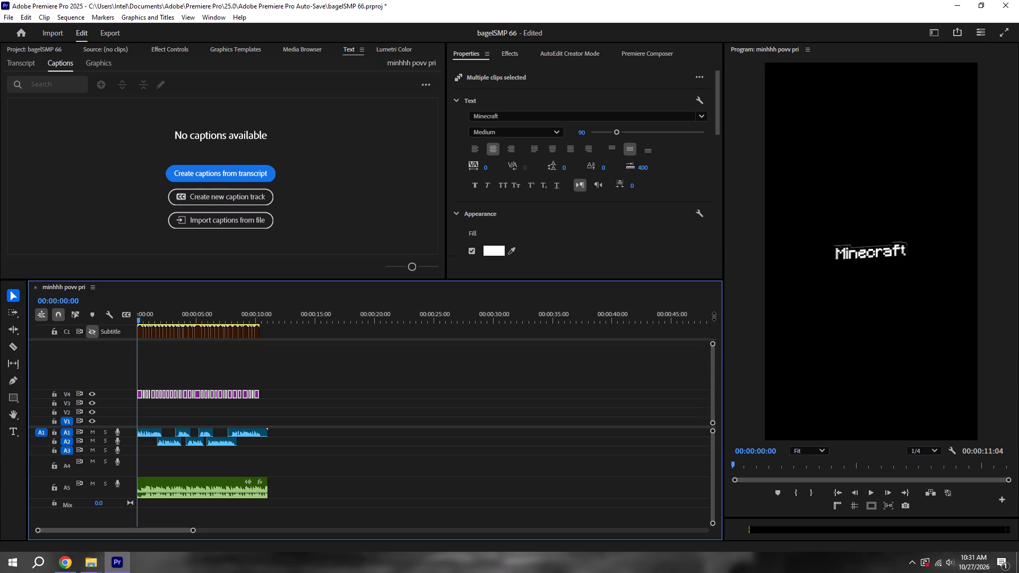
{"action": "left_click_drag", "start_coordinate": [714, 316], "coordinate": [722, 269]}
{"action": "left_click_drag", "start_coordinate": [212, 389], "coordinate": [203, 378]}
{"action": "left_click_drag", "start_coordinate": [387, 413], "coordinate": [372, 410]}
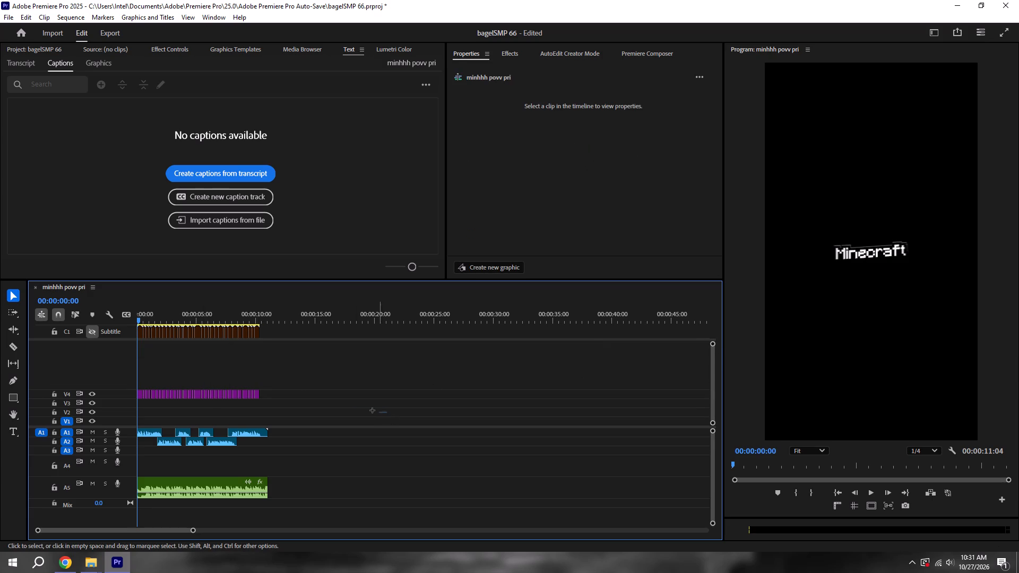
Move all caption graphics from V4 up to a new V6 track and save the project.
{"action": "left_click_drag", "start_coordinate": [372, 410], "coordinate": [157, 403]}
{"action": "scroll", "coordinate": [264, 400], "scroll_direction": "up", "scroll_amount": 12, "text": "alt"}
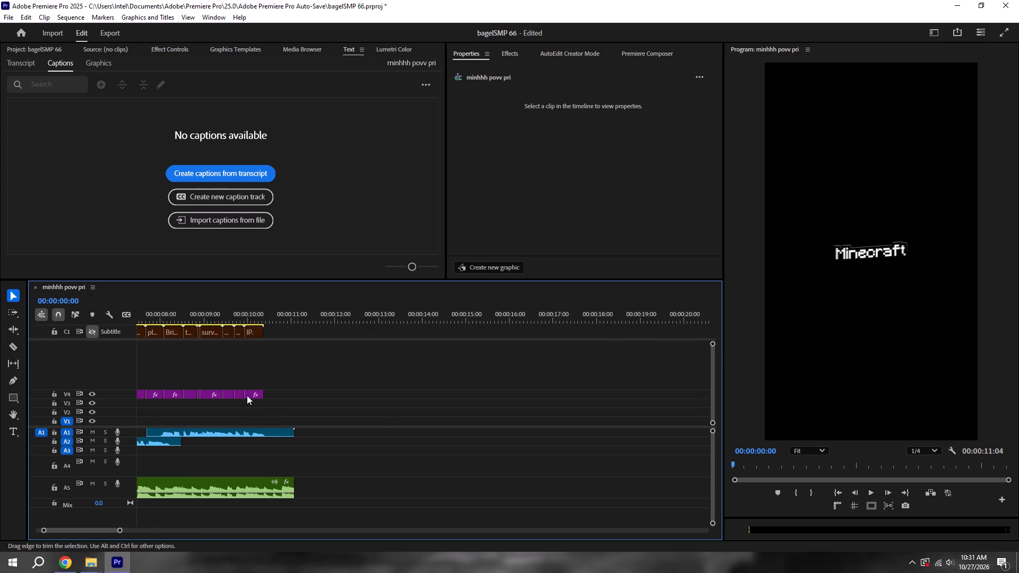
{"action": "scroll", "coordinate": [247, 395], "scroll_direction": "down", "scroll_amount": 15, "text": "alt"}
{"action": "key", "text": "ctrl+s"}
{"action": "scroll", "coordinate": [227, 408], "scroll_direction": "up", "scroll_amount": 4}
{"action": "left_click_drag", "start_coordinate": [241, 411], "coordinate": [79, 379]}
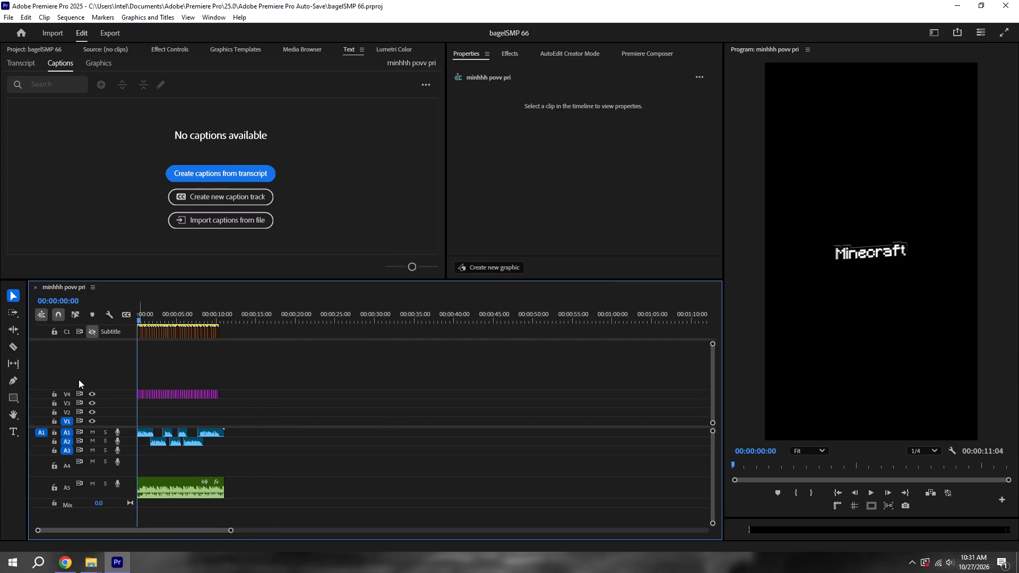
{"action": "left_click_drag", "start_coordinate": [79, 379], "coordinate": [73, 378]}
{"action": "left_click_drag", "start_coordinate": [248, 418], "coordinate": [0, 348]}
{"action": "left_click_drag", "start_coordinate": [172, 395], "coordinate": [149, 381]}
{"action": "left_click_drag", "start_coordinate": [177, 385], "coordinate": [151, 363]}
{"action": "left_click", "coordinate": [191, 392]}
{"action": "key", "text": "ctrl+s"}
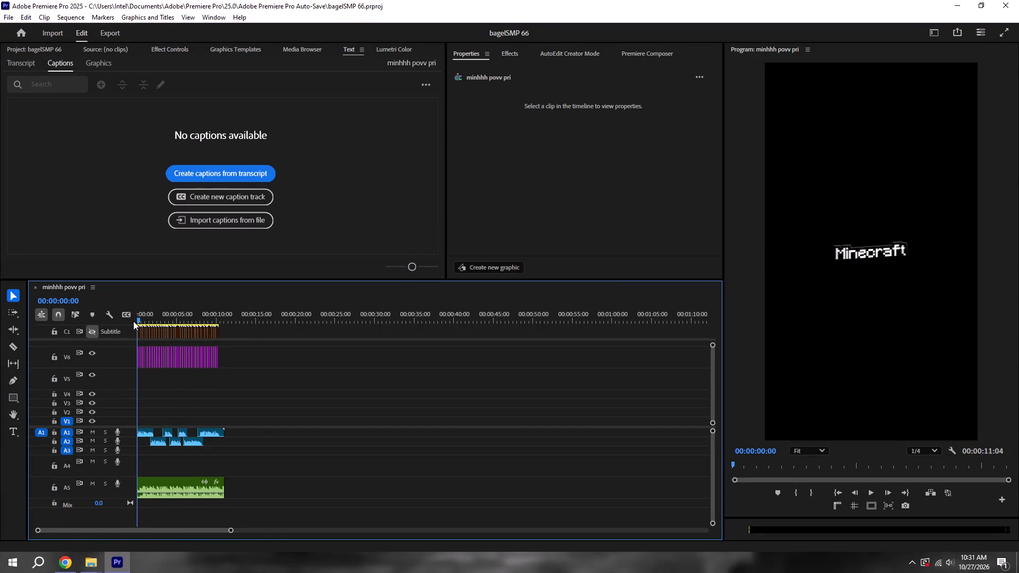
Play the opening of the sequence twice, to about 00:00:03:06 and 00:00:01:34, to check the caption graphics, saving the project.
{"action": "key", "text": "space"}
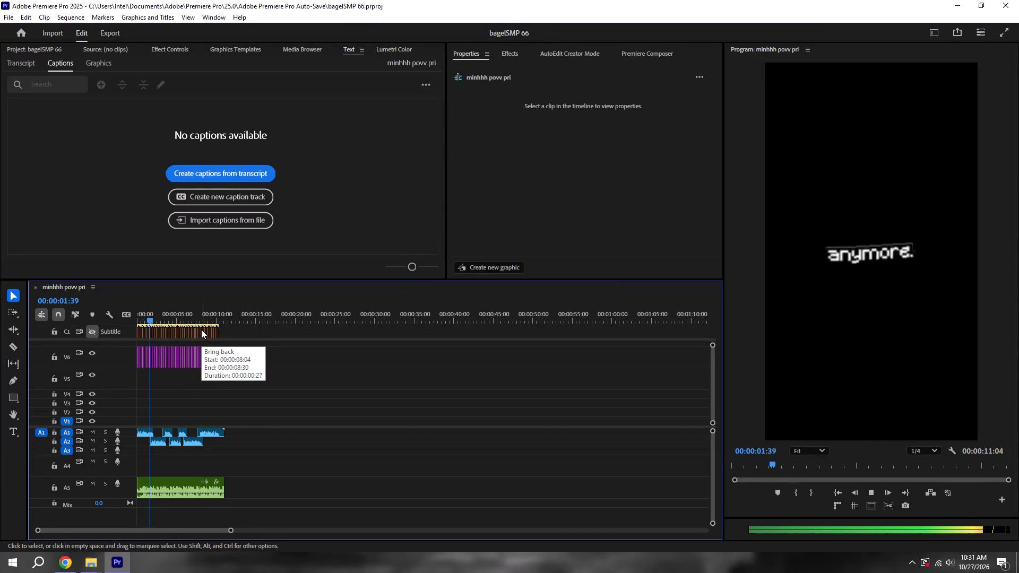
{"action": "key", "text": "ctrl+s"}
{"action": "left_click", "coordinate": [471, 379]}
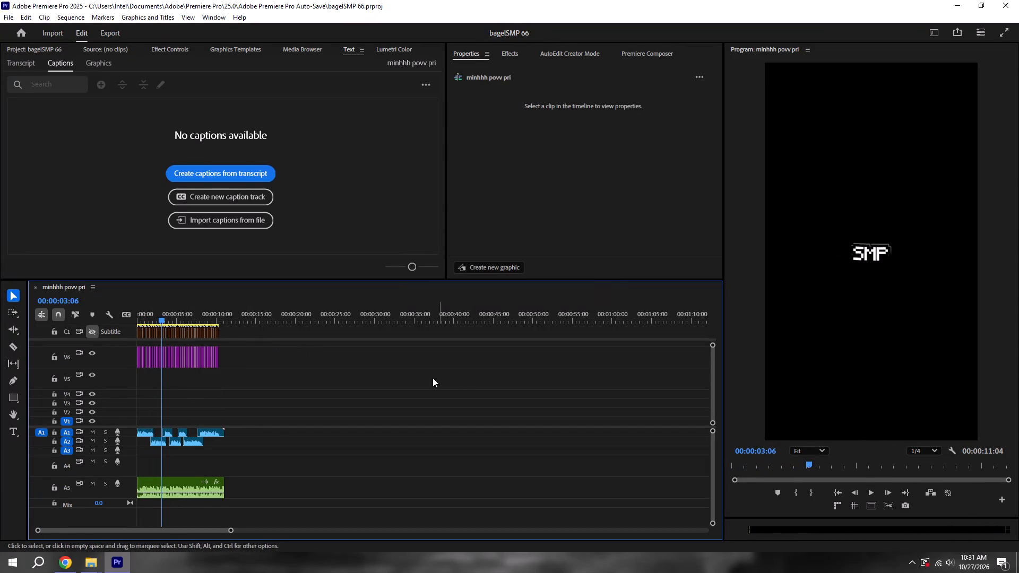
{"action": "scroll", "coordinate": [435, 422], "scroll_direction": "down", "scroll_amount": 4, "text": "alt"}
{"action": "key", "text": "ctrl+s"}
{"action": "left_click", "coordinate": [838, 493]}
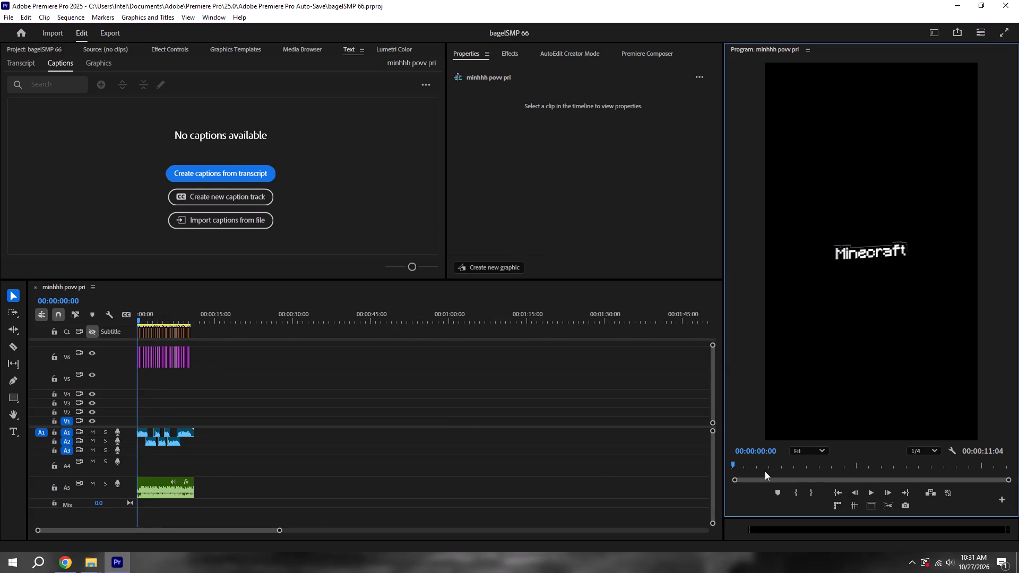
{"action": "scroll", "coordinate": [658, 432], "scroll_direction": "down", "scroll_amount": 5, "text": "alt"}
{"action": "key", "text": "ctrl+s"}
{"action": "left_click_drag", "start_coordinate": [714, 344], "coordinate": [713, 343]}
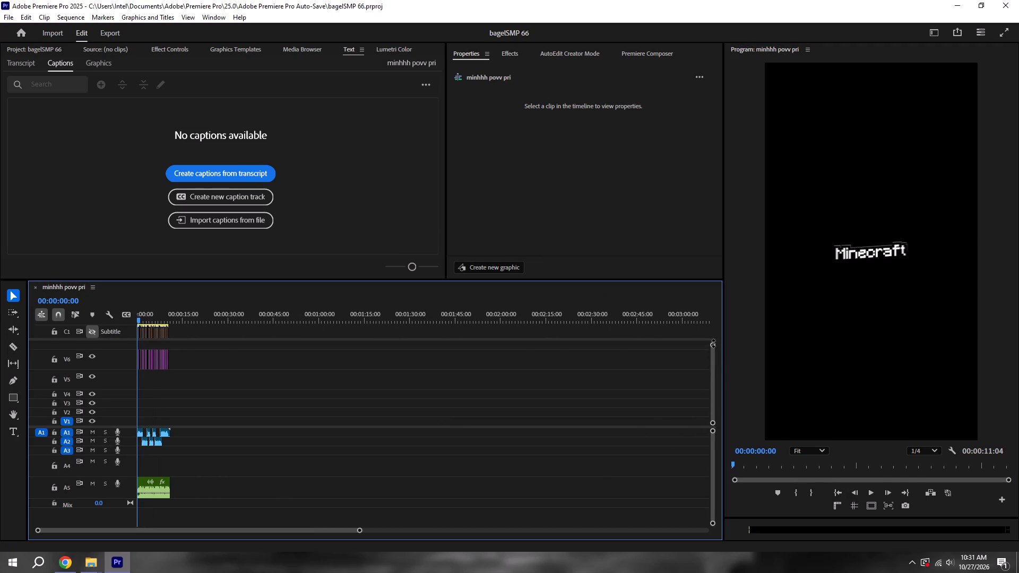
{"action": "left_click_drag", "start_coordinate": [713, 343], "coordinate": [712, 305]}
{"action": "key", "text": "space"}
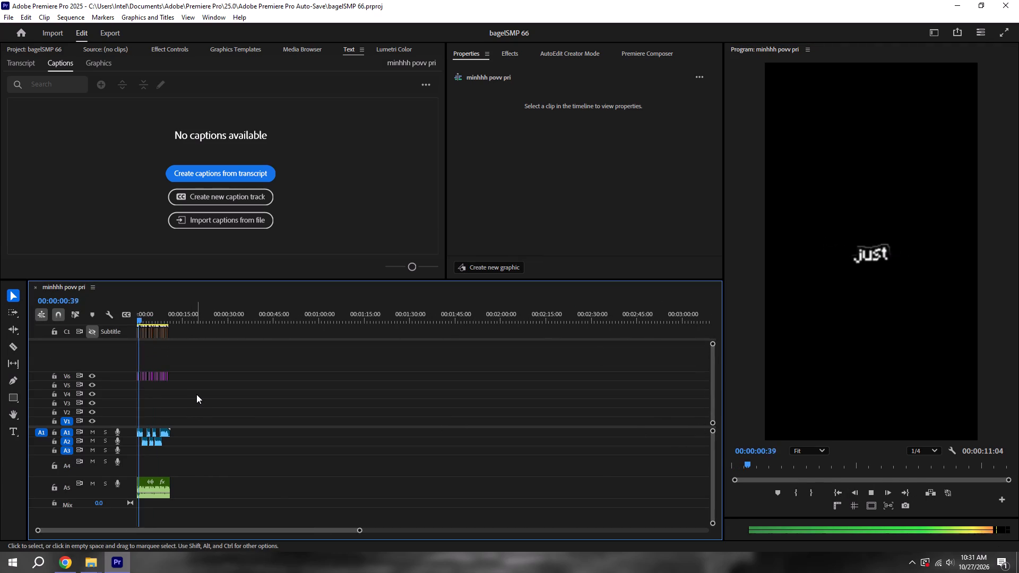
{"action": "key", "text": "space"}
{"action": "key", "text": "ctrl+s"}
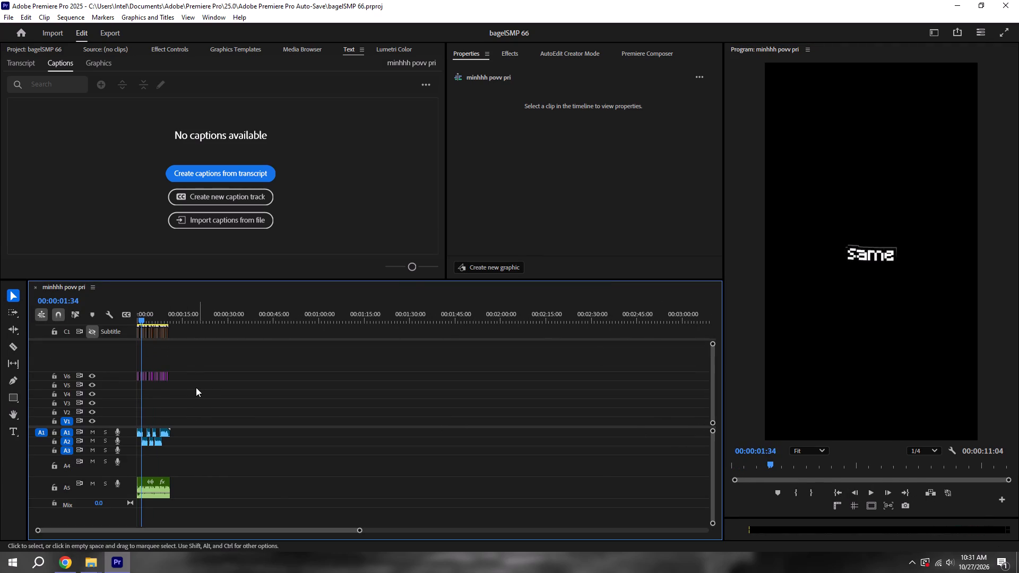
Delete all caption graphics on track V6 and save the project.
{"action": "left_click_drag", "start_coordinate": [192, 387], "coordinate": [42, 355]}
{"action": "key", "text": "BackSpace"}
{"action": "key", "text": "ctrl+s"}
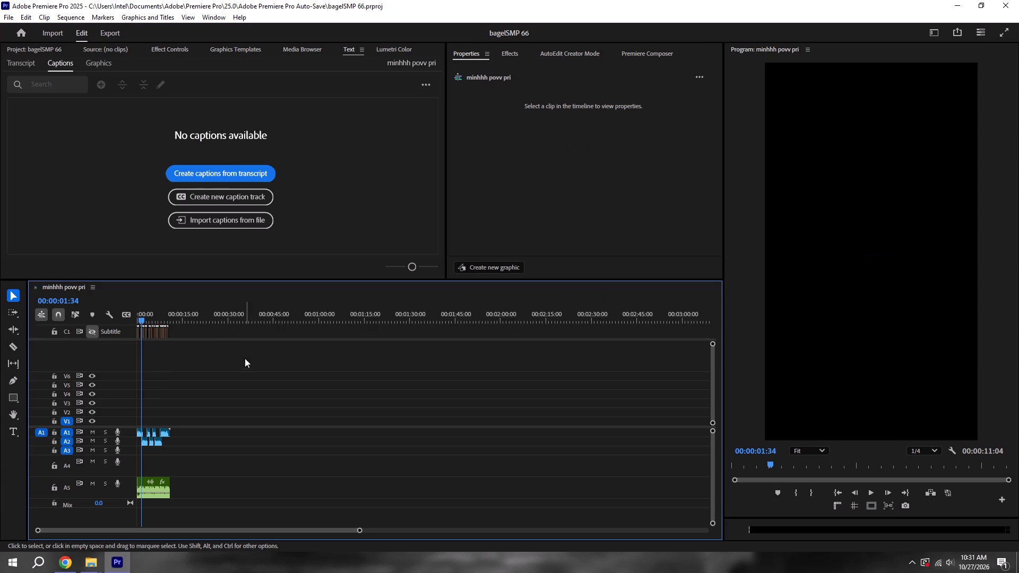
Select all captions on the C1 Subtitle track and extend the first caption, Minecraft, to start at 00:00:00:00.
{"action": "left_click_drag", "start_coordinate": [215, 369], "coordinate": [78, 316]}
{"action": "left_click", "coordinate": [149, 18]}
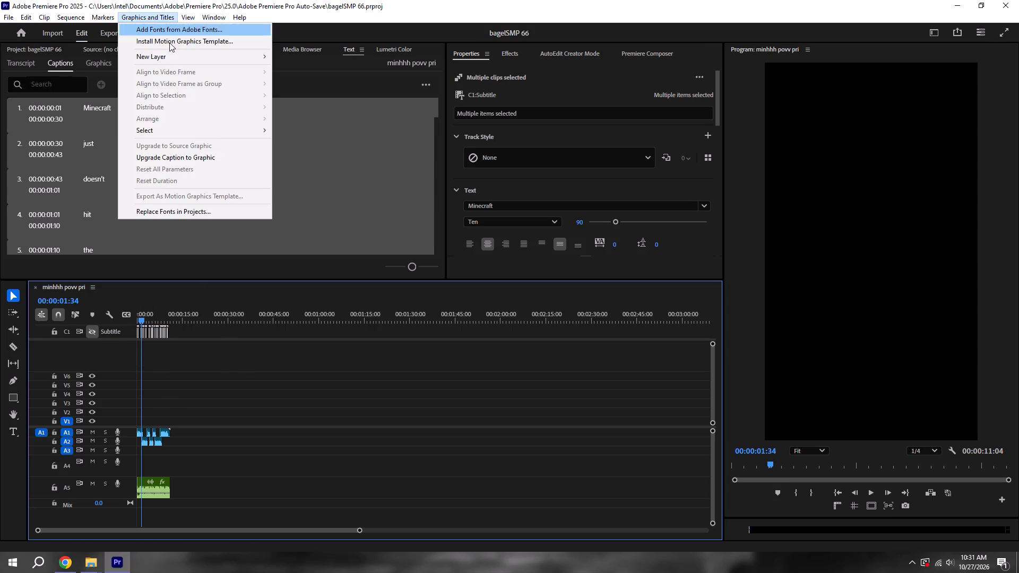
{"action": "scroll", "coordinate": [155, 375], "scroll_direction": "up", "scroll_amount": 6, "text": "alt"}
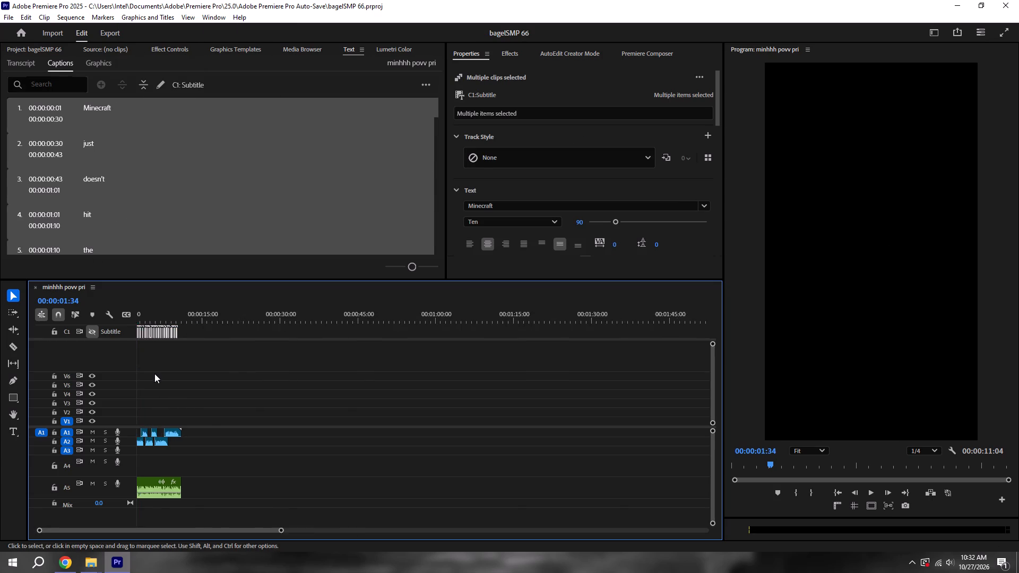
{"action": "scroll", "coordinate": [154, 374], "scroll_direction": "up", "scroll_amount": 12, "text": "alt"}
{"action": "scroll", "coordinate": [148, 359], "scroll_direction": "up", "scroll_amount": 20, "text": "alt"}
{"action": "scroll", "coordinate": [148, 359], "scroll_direction": "up", "scroll_amount": 6, "text": "alt"}
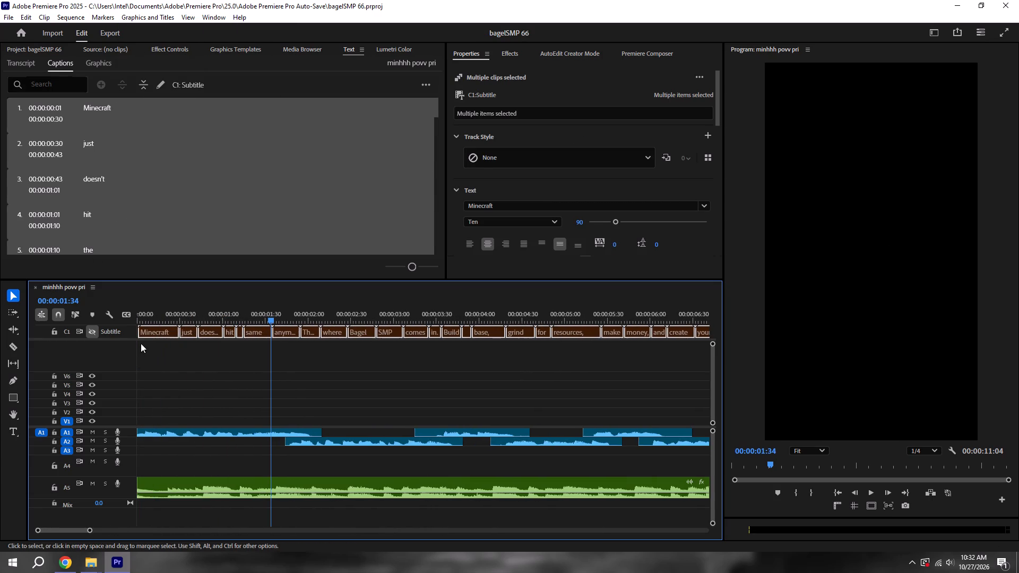
{"action": "scroll", "coordinate": [137, 334], "scroll_direction": "up", "scroll_amount": 6}
{"action": "left_click_drag", "start_coordinate": [141, 329], "coordinate": [98, 331]}
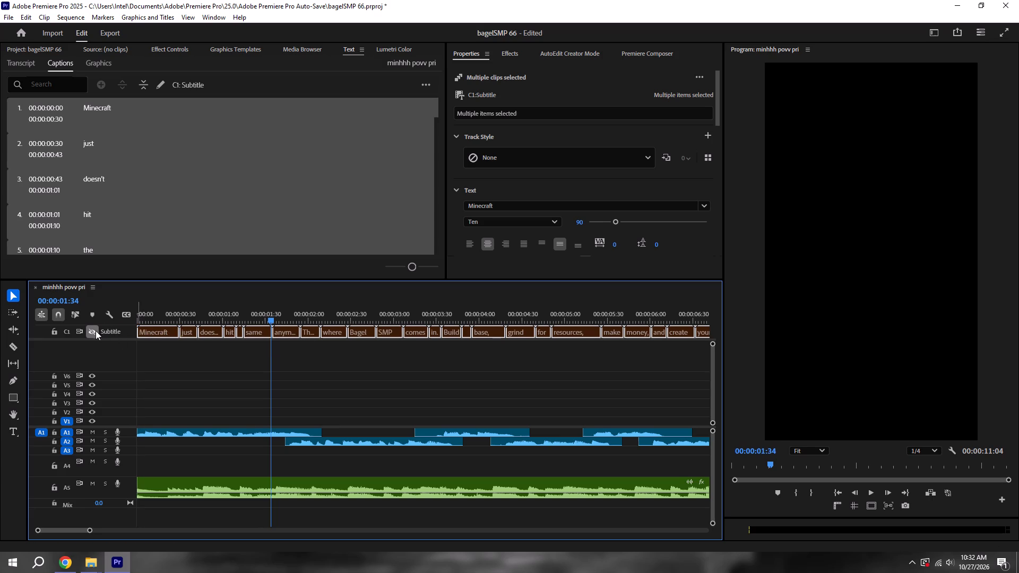
Unhide the C1 Subtitle track, upgrade all selected captions to graphics, and save the project.
{"action": "left_click", "coordinate": [94, 330]}
{"action": "scroll", "coordinate": [104, 331], "scroll_direction": "down", "scroll_amount": 20, "text": "alt"}
{"action": "scroll", "coordinate": [273, 379], "scroll_direction": "down", "scroll_amount": 14, "text": "alt"}
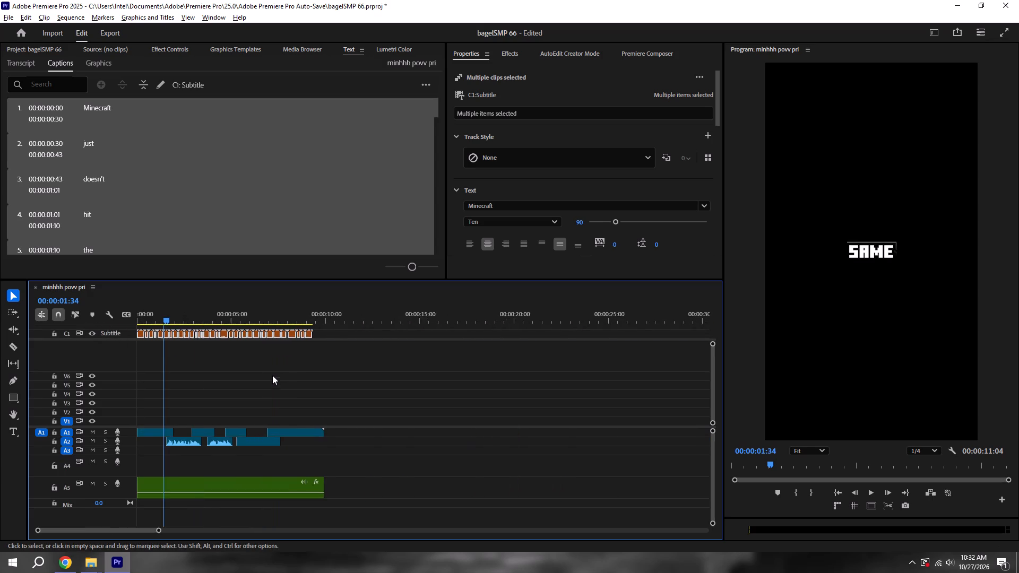
{"action": "key", "text": "ctrl+s"}
{"action": "left_click", "coordinate": [145, 18]}
{"action": "left_click", "coordinate": [197, 159]}
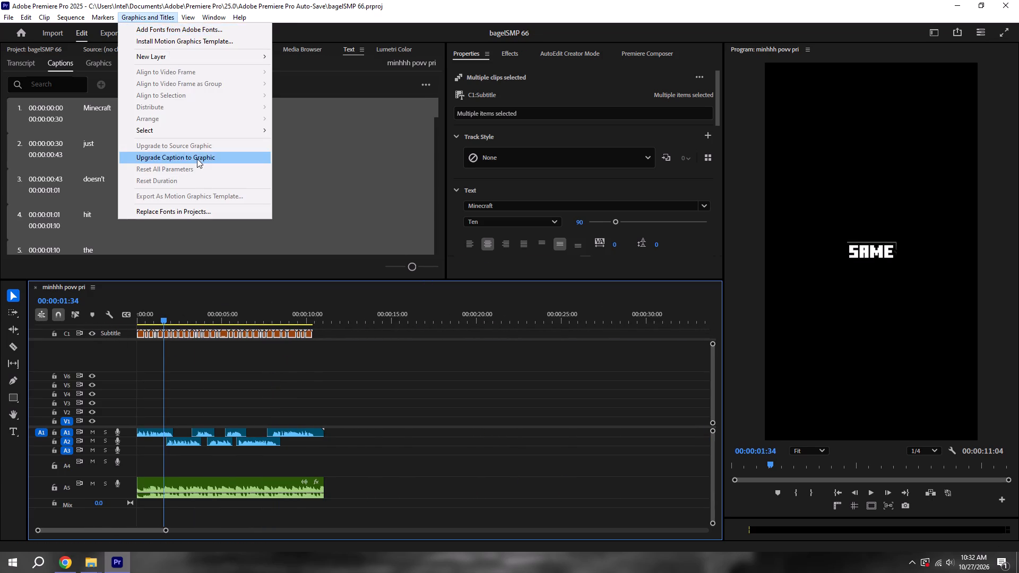
{"action": "key", "text": "ctrl+s"}
Search the effects for pop, apply the 07. Pop in Text (Center) preset to all V6 caption graphics, and save the project.
{"action": "left_click_drag", "start_coordinate": [343, 409], "coordinate": [4, 326]}
{"action": "left_click", "coordinate": [521, 53]}
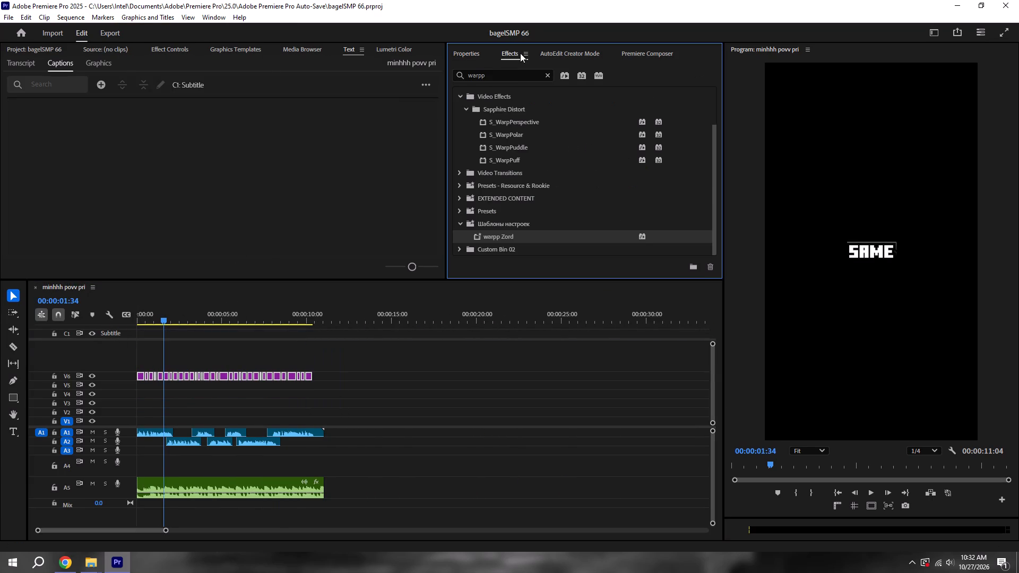
{"action": "left_click_drag", "start_coordinate": [521, 72], "coordinate": [334, 72]}
{"action": "key", "text": "BackSpace"}
{"action": "type", "text": "pop"}
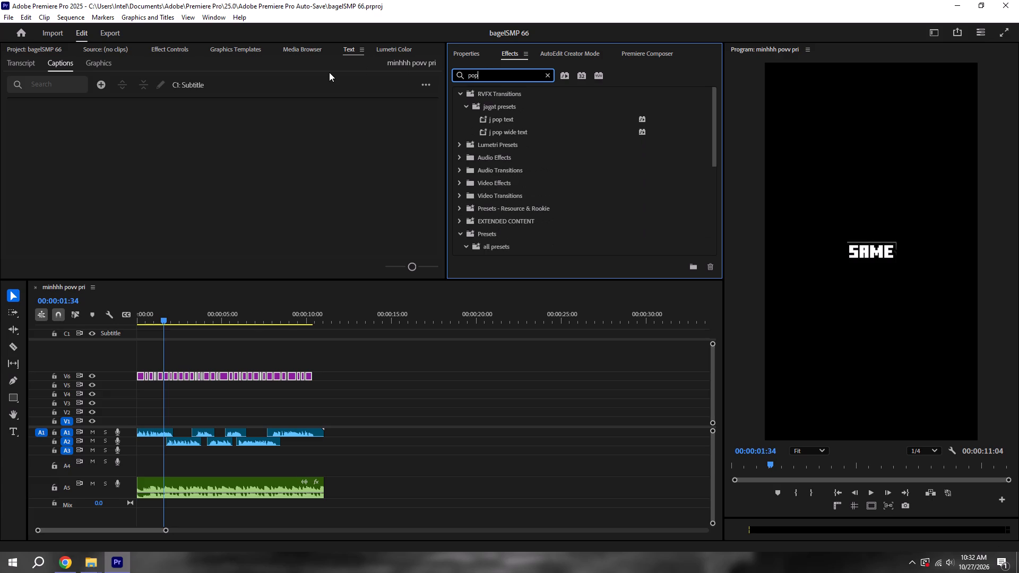
{"action": "key", "text": "ctrl+s"}
{"action": "scroll", "coordinate": [512, 204], "scroll_direction": "down", "scroll_amount": 10}
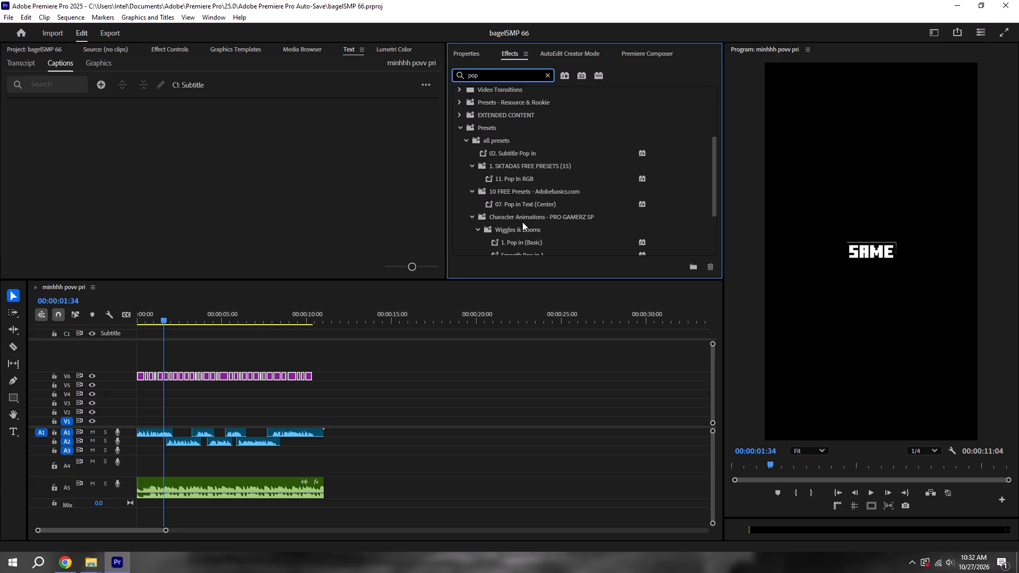
{"action": "left_click_drag", "start_coordinate": [528, 205], "coordinate": [266, 377]}
{"action": "left_click_drag", "start_coordinate": [404, 383], "coordinate": [416, 385]}
{"action": "key", "text": "ctrl+s"}
Play the sequence to about 00:00:02:55 to check the pop-in captions, save the project, and return to the start.
{"action": "key", "text": "space"}
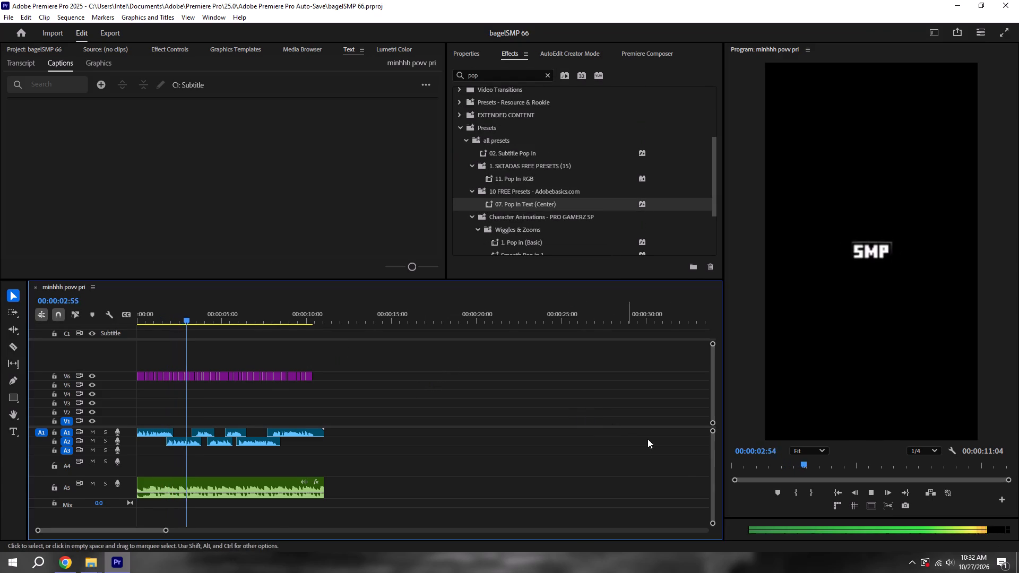
{"action": "key", "text": "ctrl+s"}
{"action": "left_click", "coordinate": [835, 497]}
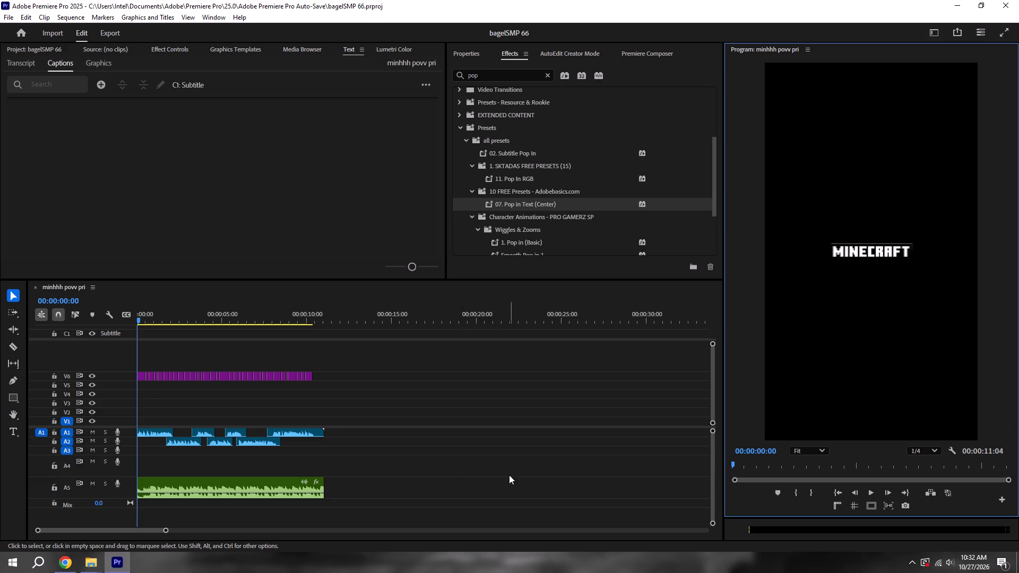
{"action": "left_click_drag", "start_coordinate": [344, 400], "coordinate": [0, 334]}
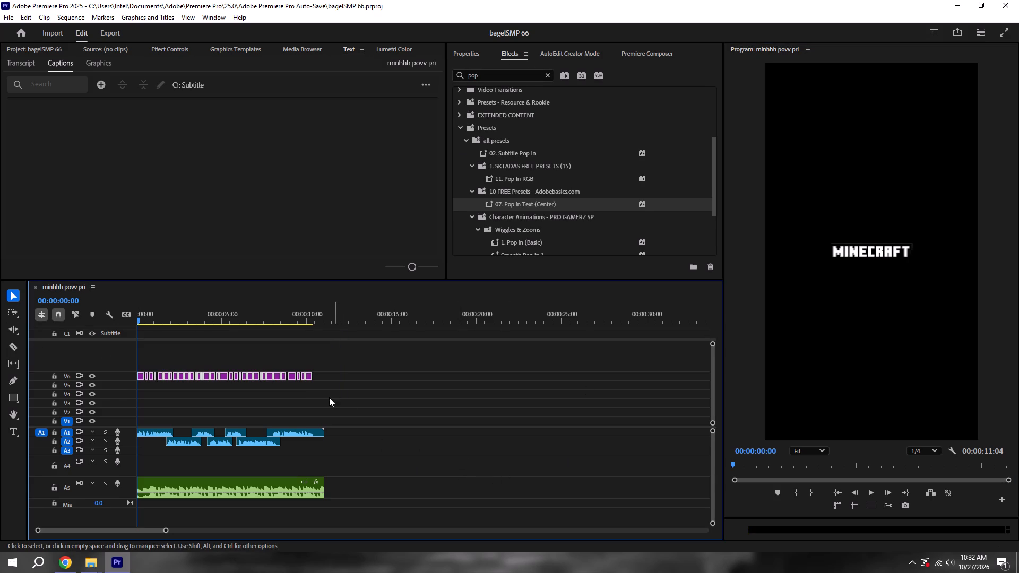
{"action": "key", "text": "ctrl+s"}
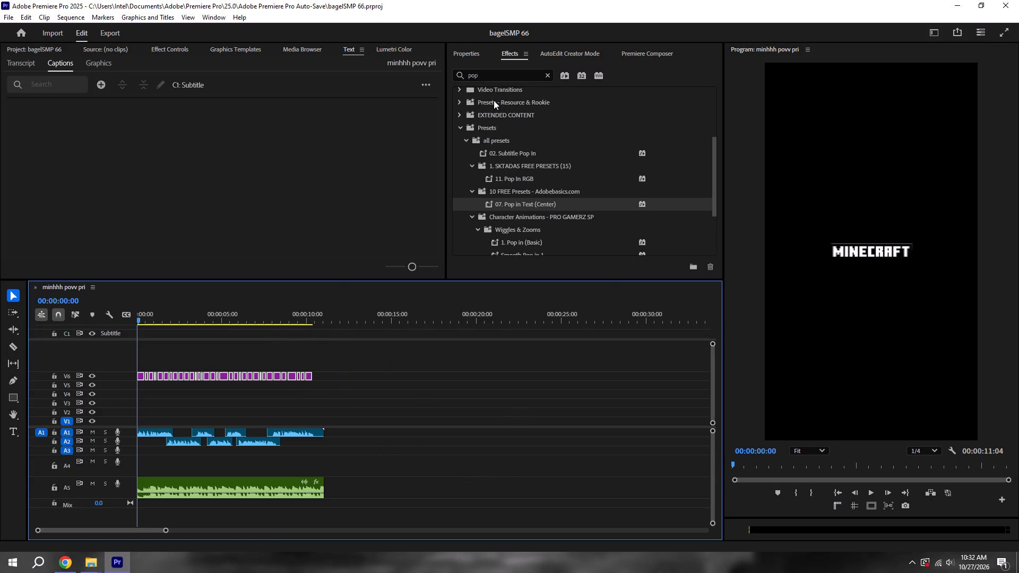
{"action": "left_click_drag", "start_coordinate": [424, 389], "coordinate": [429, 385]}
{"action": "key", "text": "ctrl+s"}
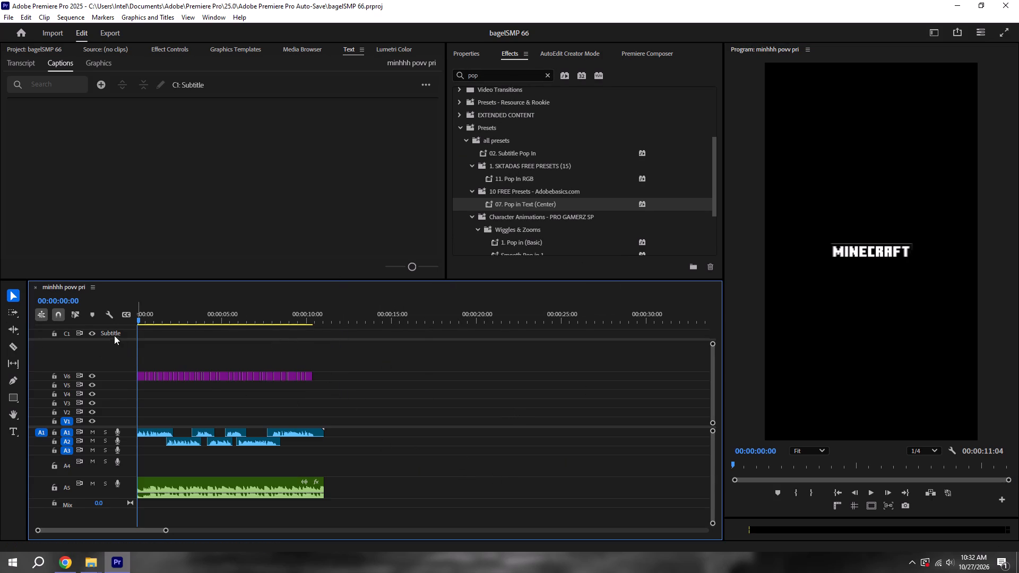
Delete the empty C1 Subtitle track and save the project.
{"action": "right_click", "coordinate": [109, 331]}
{"action": "left_click", "coordinate": [161, 362]}
{"action": "left_click", "coordinate": [448, 414]}
{"action": "key", "text": "ctrl+s"}
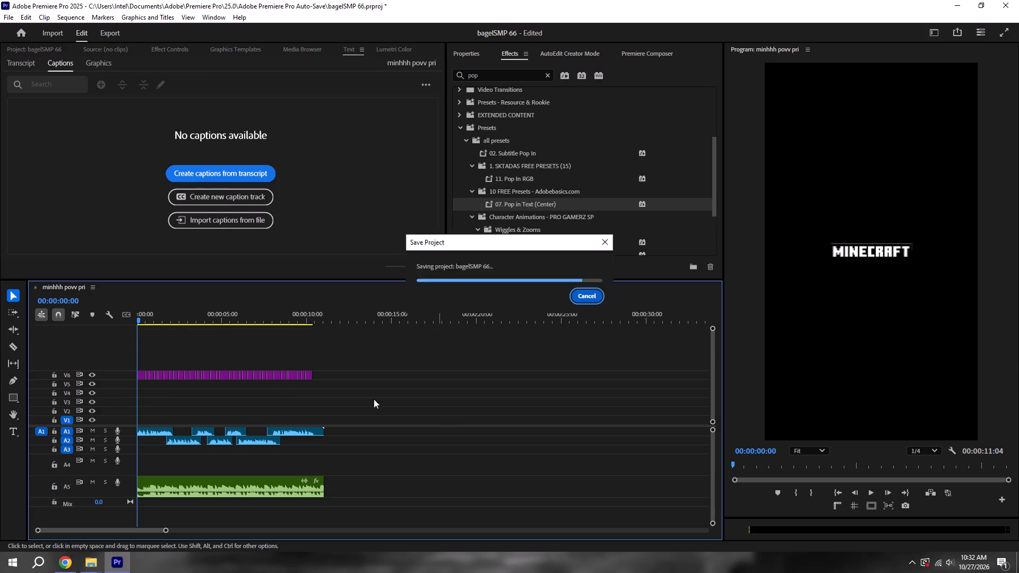
Play the sequence from the start to about 00:00:01:09 to check the caption graphics, saving the project.
{"action": "key", "text": "space"}
{"action": "key", "text": "ctrl+s"}
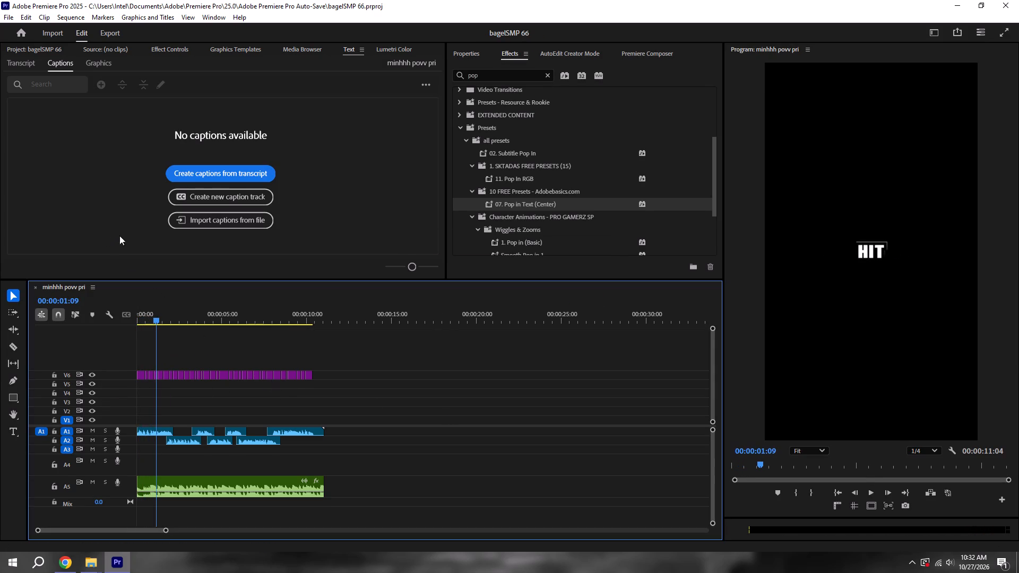
Open the Mchub 9 project from the recent projects.
{"action": "left_click", "coordinate": [25, 32]}
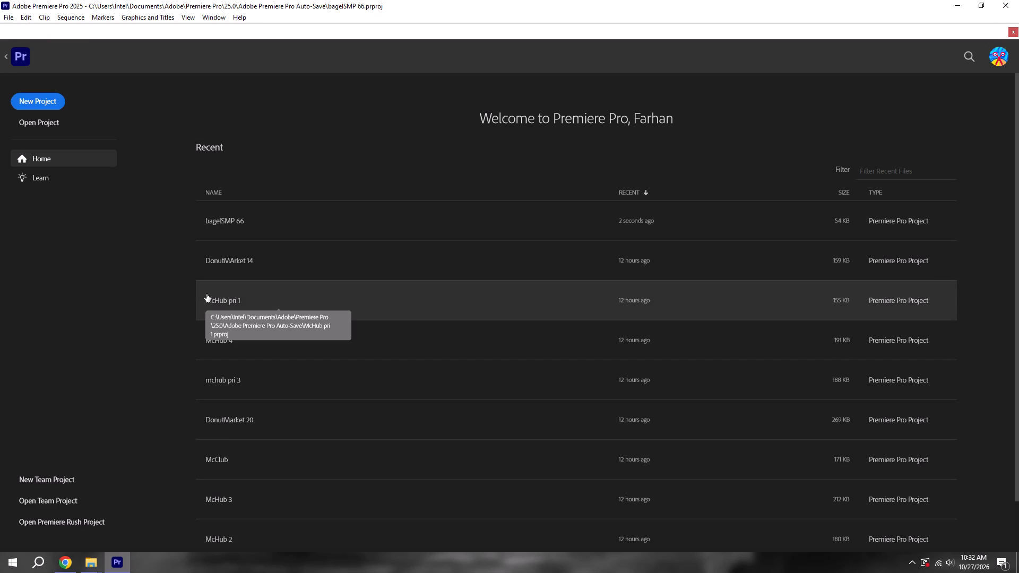
{"action": "scroll", "coordinate": [224, 296], "scroll_direction": "down", "scroll_amount": 2}
{"action": "scroll", "coordinate": [264, 309], "scroll_direction": "down", "scroll_amount": 2}
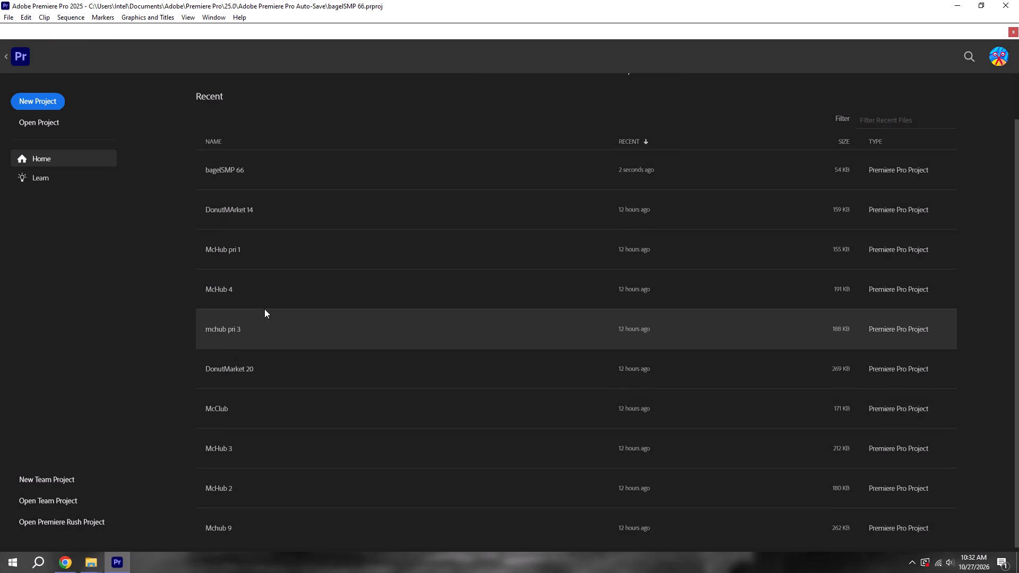
{"action": "scroll", "coordinate": [264, 309], "scroll_direction": "down", "scroll_amount": 3}
{"action": "scroll", "coordinate": [236, 440], "scroll_direction": "down", "scroll_amount": 2}
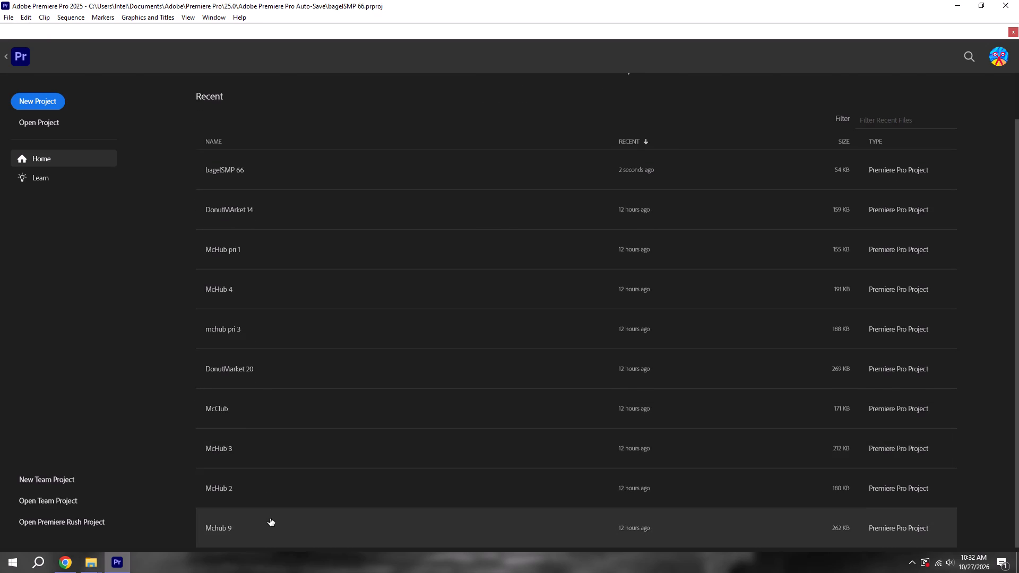
{"action": "left_click", "coordinate": [270, 518]}
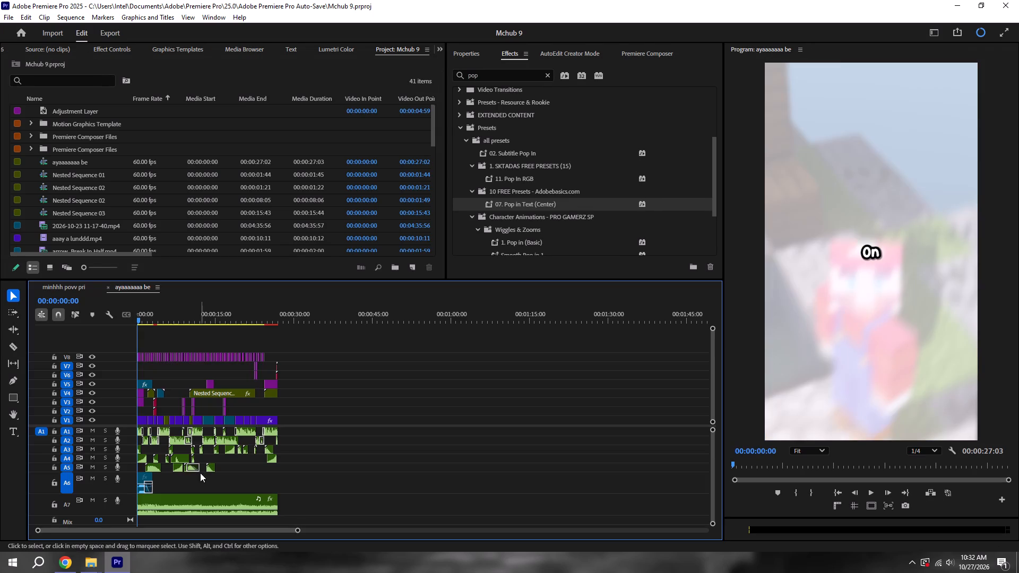
Copy the two opening adjustment layers on V3 and V4 from Mchub 9, paste them at the start of minhhh povv pri, and save.
{"action": "scroll", "coordinate": [140, 402], "scroll_direction": "up", "scroll_amount": 5}
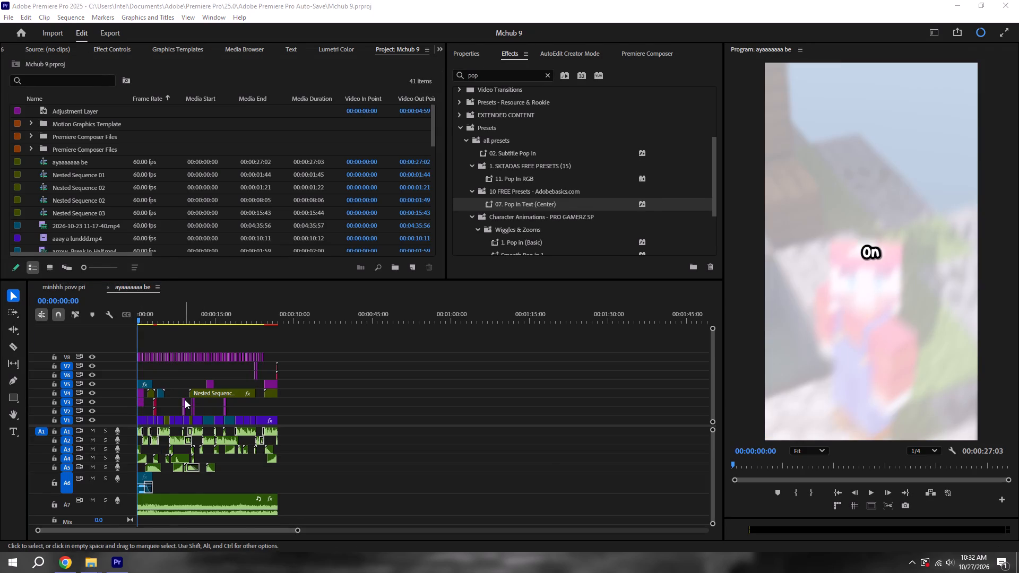
{"action": "left_click", "coordinate": [359, 424]}
{"action": "scroll", "coordinate": [209, 407], "scroll_direction": "up", "scroll_amount": 13, "text": "alt"}
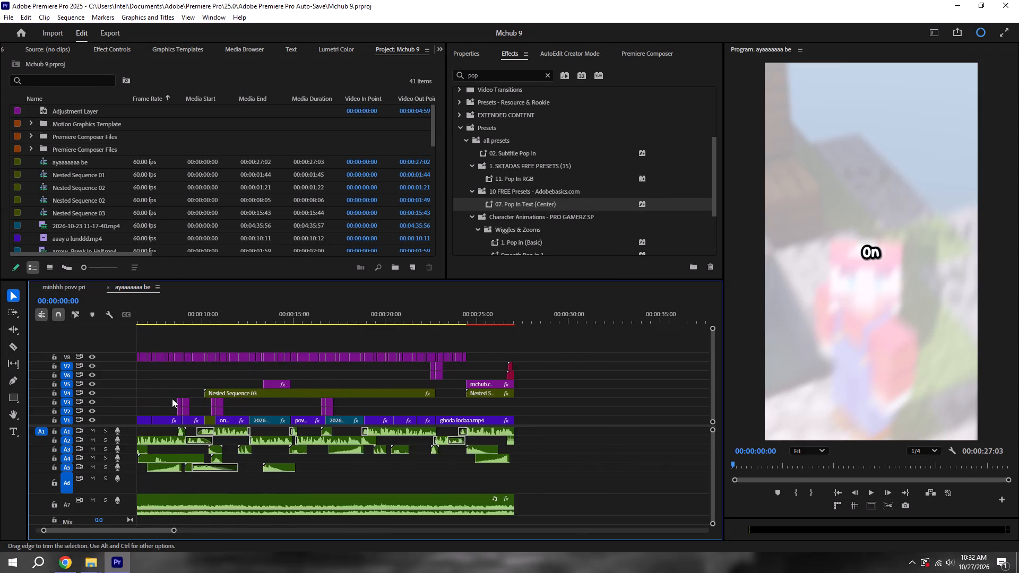
{"action": "scroll", "coordinate": [172, 398], "scroll_direction": "up", "scroll_amount": 15, "text": "alt"}
{"action": "left_click_drag", "start_coordinate": [148, 413], "coordinate": [148, 402]}
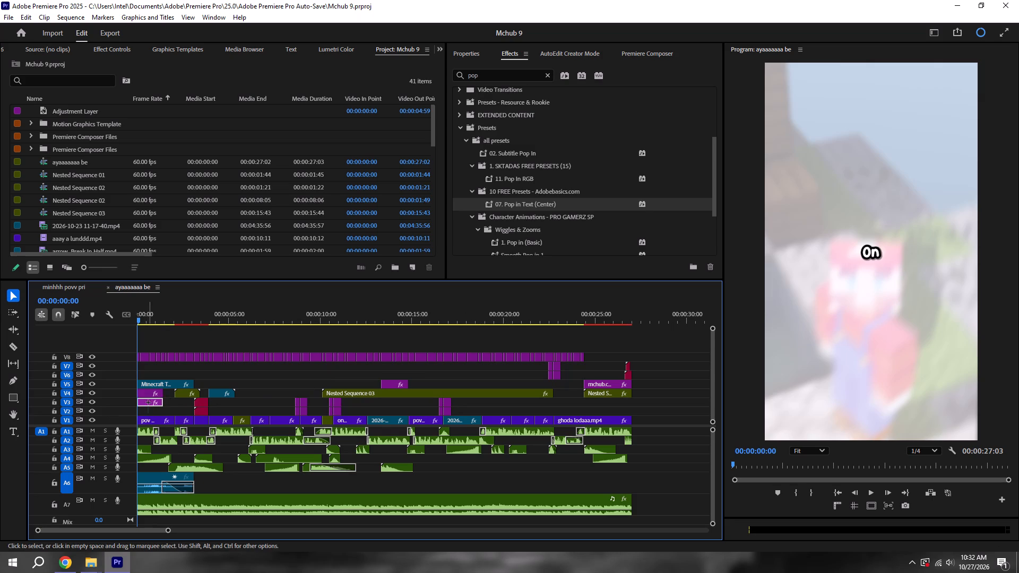
{"action": "left_click_drag", "start_coordinate": [148, 402], "coordinate": [148, 397]}
{"action": "key", "text": "ctrl+c"}
{"action": "left_click", "coordinate": [57, 289]}
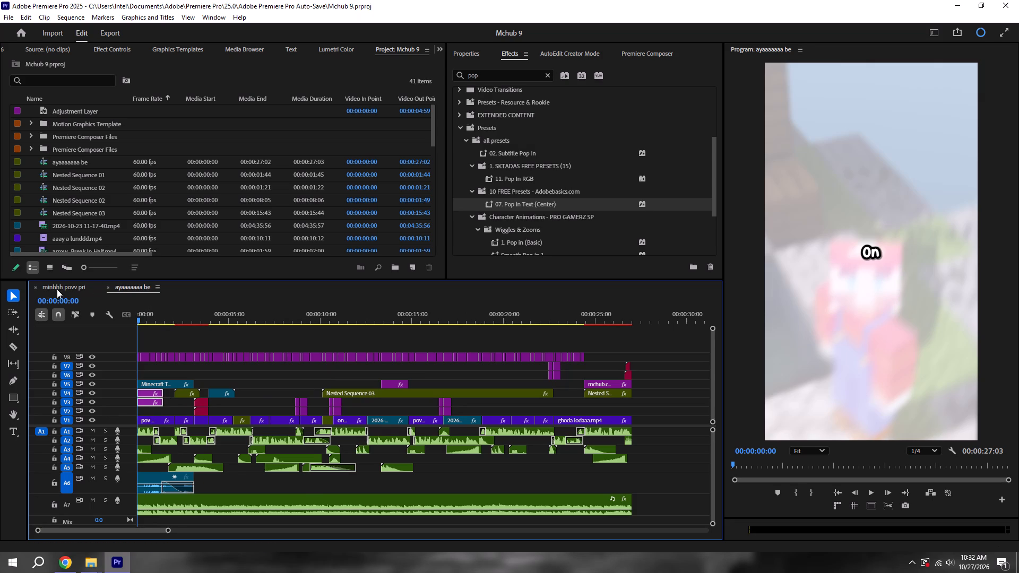
{"action": "left_click_drag", "start_coordinate": [151, 310], "coordinate": [48, 325]}
{"action": "key", "text": "ctrl+v"}
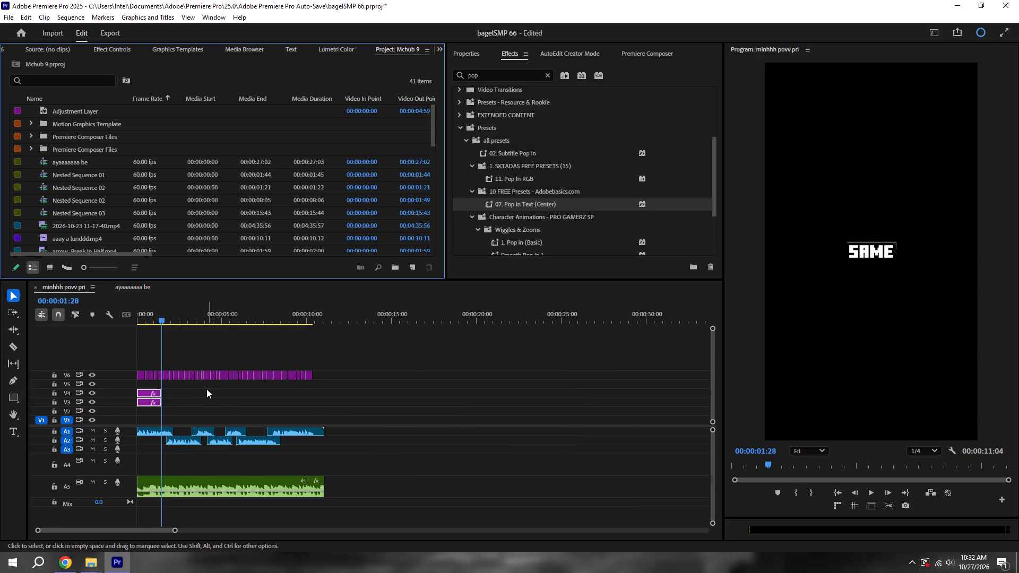
{"action": "key", "text": "ctrl+s"}
Copy the opening sound effects on A3 and A4 from Mchub 9, paste them at the start of minhhh povv pri, and save.
{"action": "left_click", "coordinate": [131, 289]}
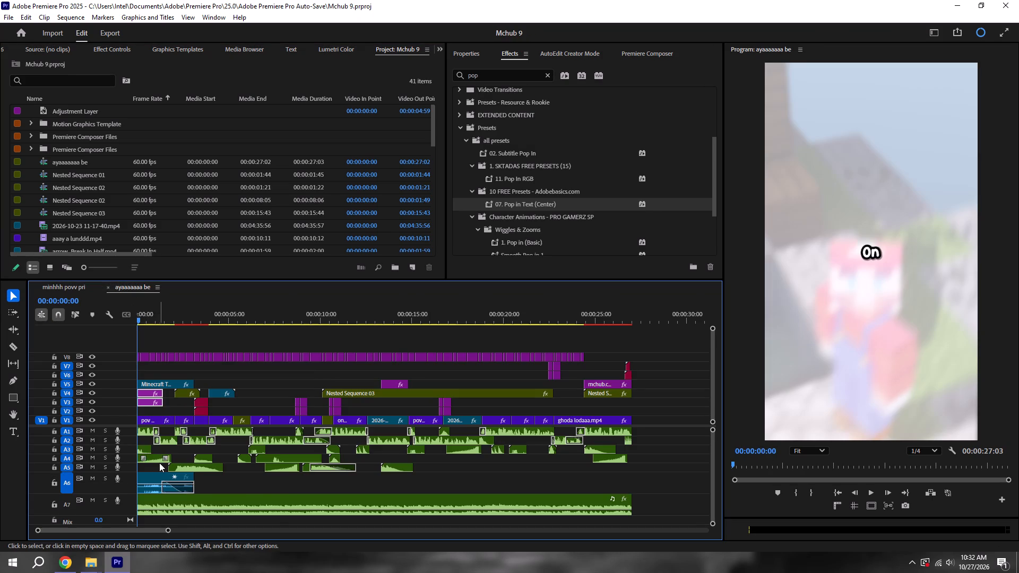
{"action": "left_click_drag", "start_coordinate": [154, 466], "coordinate": [142, 450]}
{"action": "key", "text": "ctrl+c"}
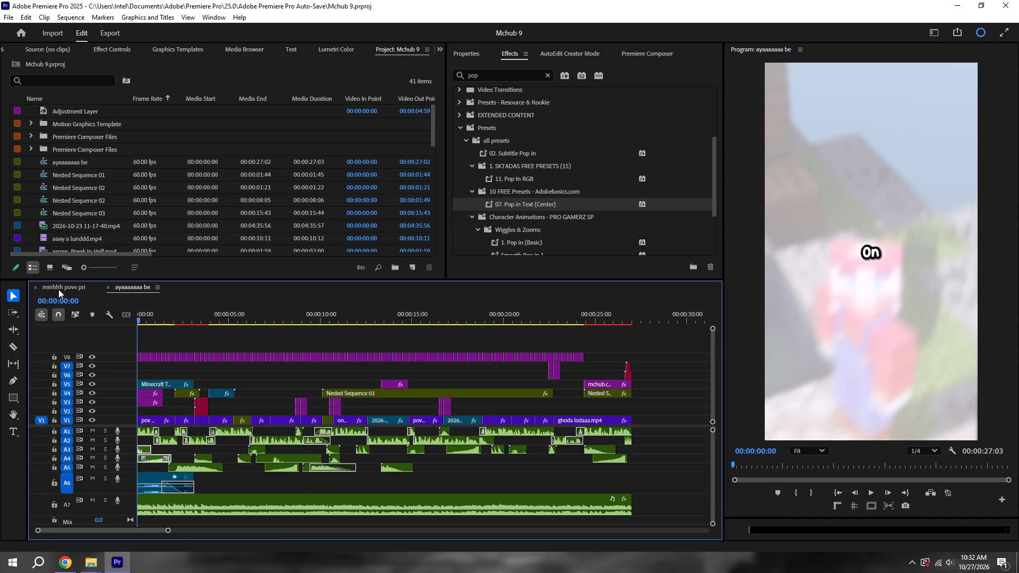
{"action": "left_click", "coordinate": [58, 289]}
{"action": "left_click_drag", "start_coordinate": [158, 319], "coordinate": [34, 314]}
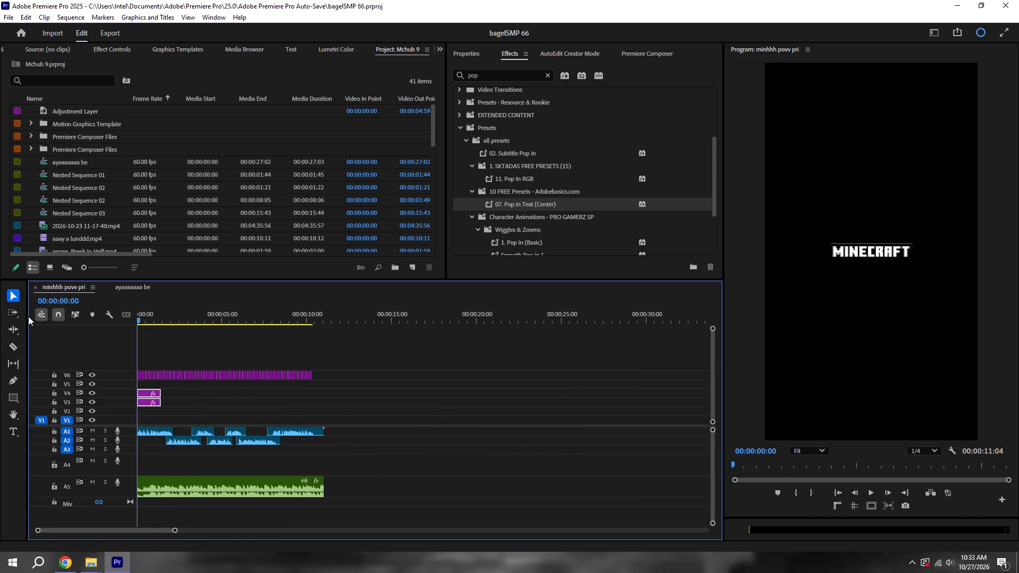
{"action": "key", "text": "ctrl+v"}
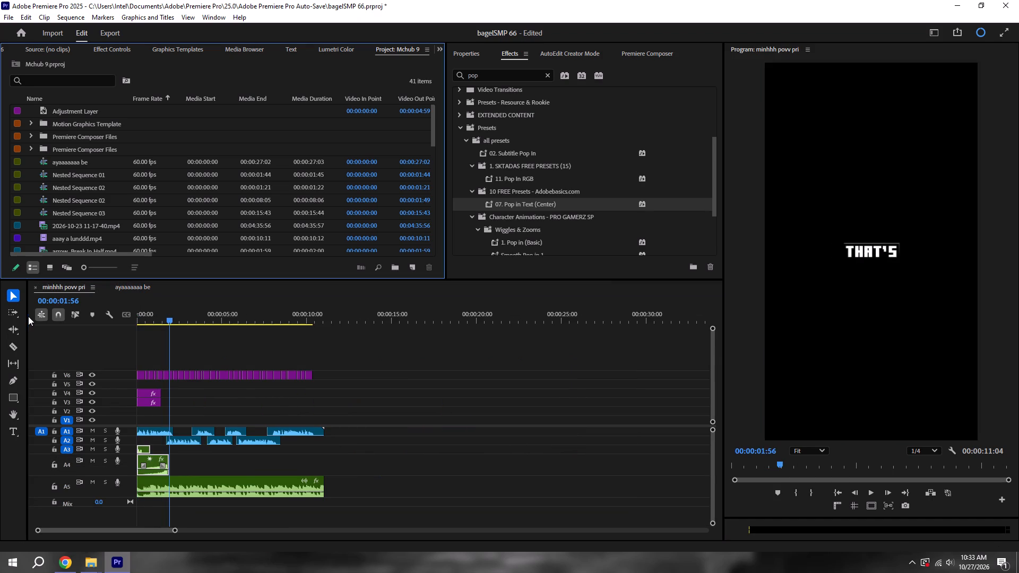
{"action": "key", "text": "ctrl+s"}
Reduce the audio track heights, move the music clip from A5 down to A6 without shifting its start, and save the project.
{"action": "left_click_drag", "start_coordinate": [179, 480], "coordinate": [162, 495]}
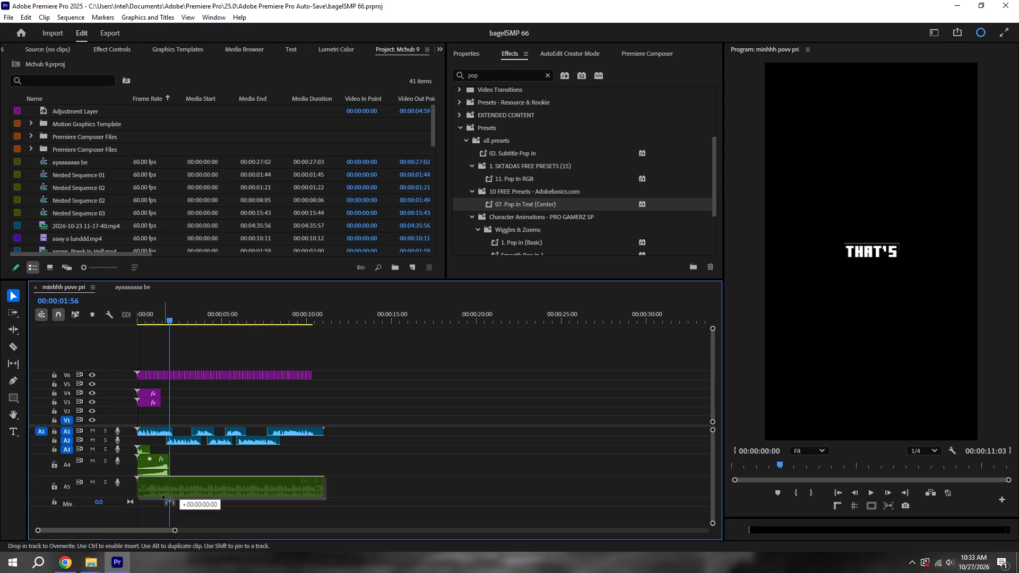
{"action": "left_click_drag", "start_coordinate": [162, 495], "coordinate": [158, 503]}
{"action": "left_click_drag", "start_coordinate": [166, 479], "coordinate": [154, 500]}
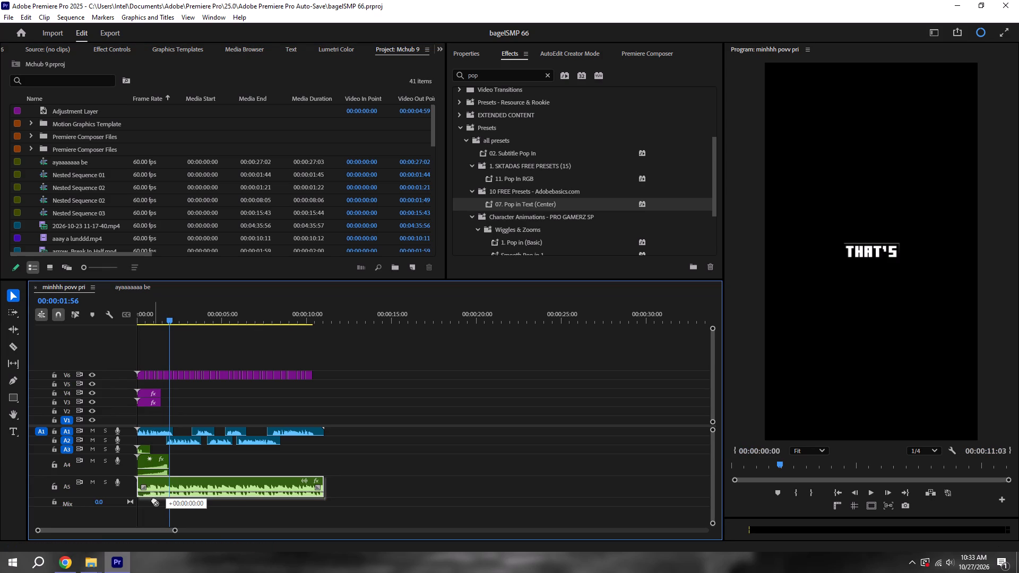
{"action": "left_click_drag", "start_coordinate": [154, 500], "coordinate": [151, 503]}
{"action": "left_click", "coordinate": [159, 473]}
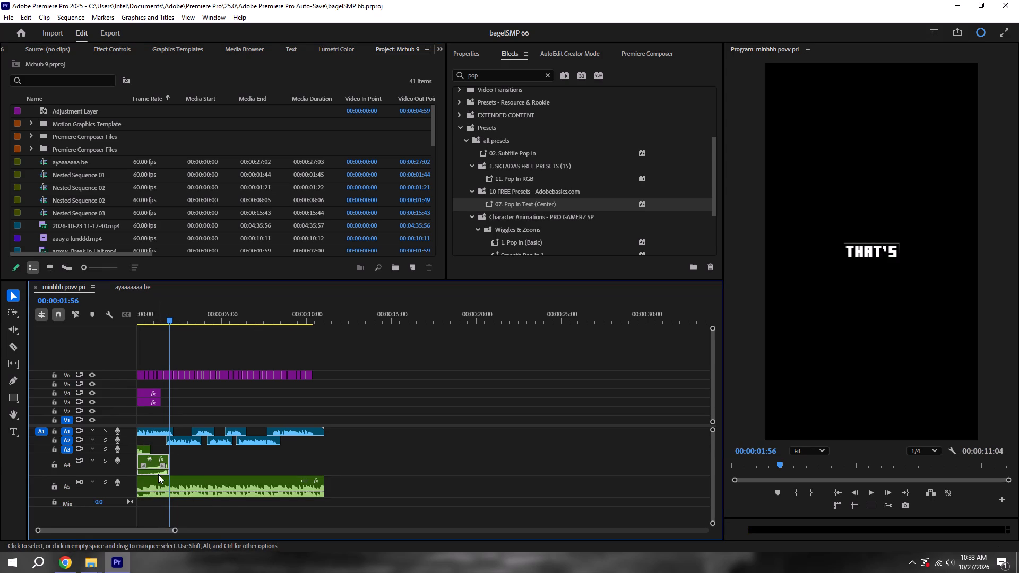
{"action": "left_click", "coordinate": [201, 466]}
{"action": "left_click_drag", "start_coordinate": [197, 478], "coordinate": [183, 499]}
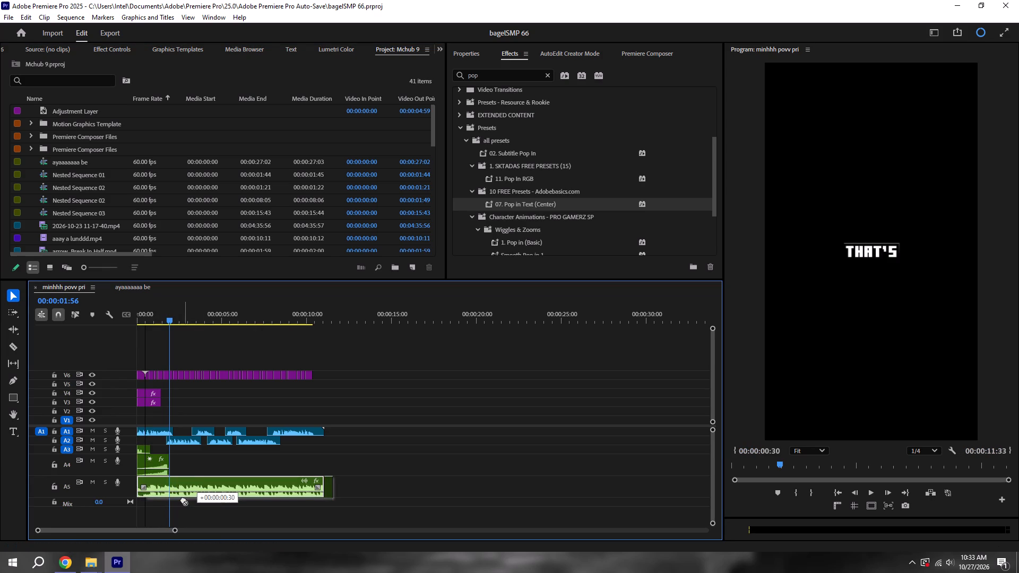
{"action": "left_click_drag", "start_coordinate": [183, 499], "coordinate": [180, 485]}
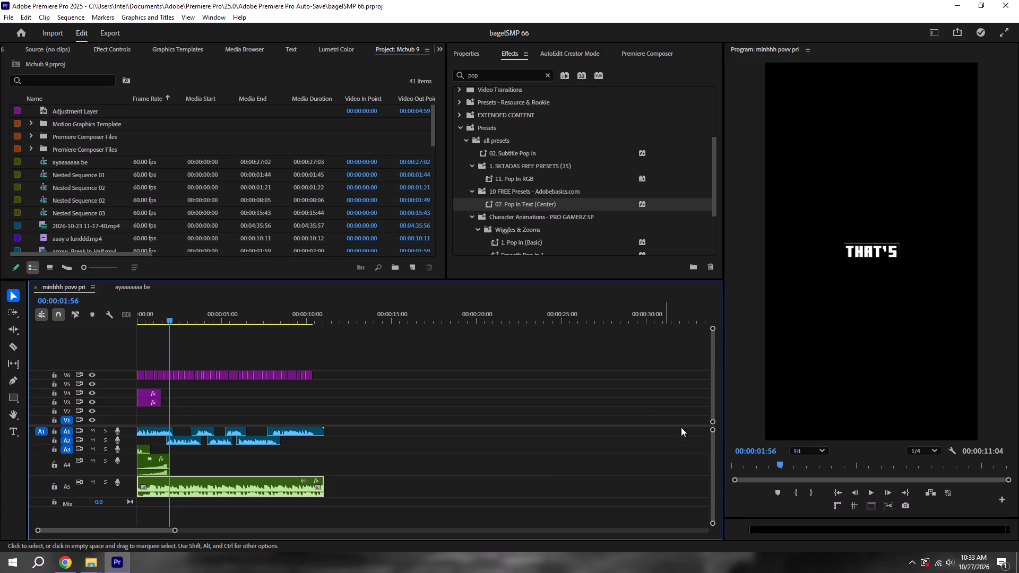
{"action": "left_click_drag", "start_coordinate": [713, 429], "coordinate": [719, 381]}
{"action": "left_click_drag", "start_coordinate": [200, 468], "coordinate": [200, 475]}
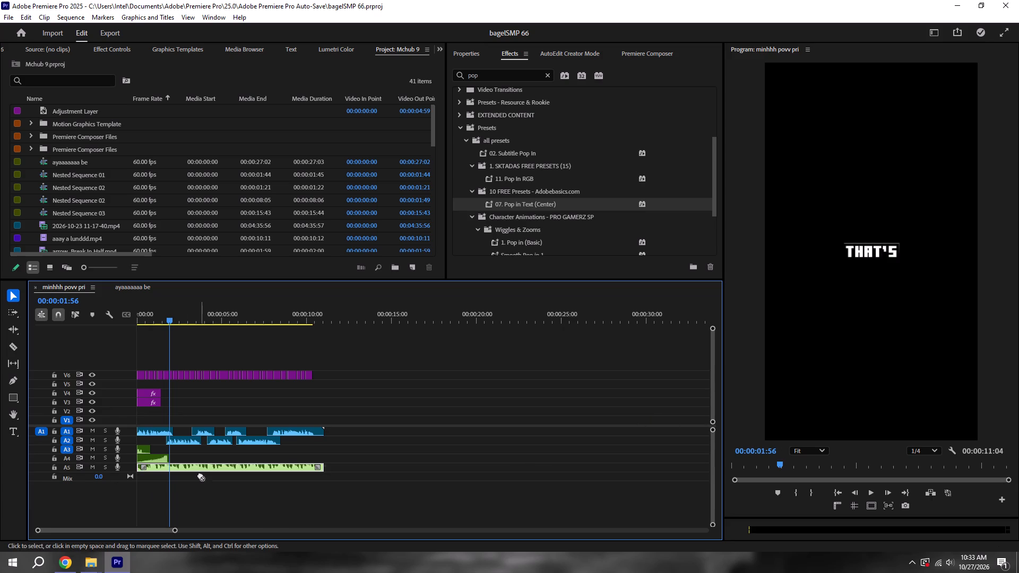
{"action": "left_click_drag", "start_coordinate": [200, 475], "coordinate": [200, 495]}
{"action": "key", "text": "ctrl+s"}
Play the sequence from the start to about 00:00:02:05 to check the pasted effects and sounds, saving the project.
{"action": "left_click_drag", "start_coordinate": [174, 311], "coordinate": [25, 321]}
{"action": "key", "text": "space"}
{"action": "scroll", "coordinate": [186, 470], "scroll_direction": "up", "scroll_amount": 5, "text": "alt"}
{"action": "scroll", "coordinate": [186, 470], "scroll_direction": "up", "scroll_amount": 4}
{"action": "key", "text": "ctrl+s"}
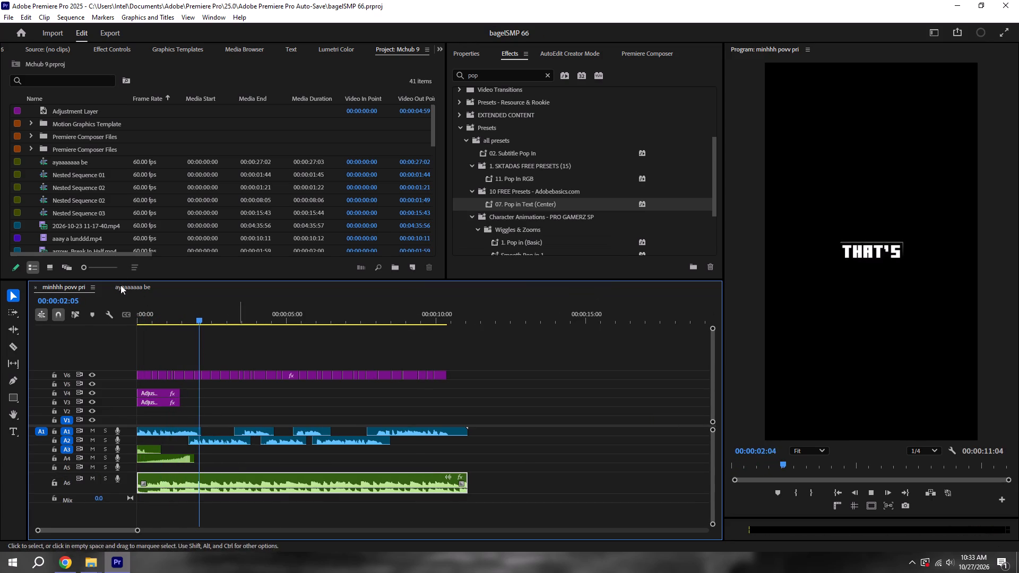
Turn on linked selection, copy the opening Minecraft TWO green screen clip with its audio from Mchub 9, and return to the start of minhhh povv pri.
{"action": "left_click", "coordinate": [141, 291]}
{"action": "left_click", "coordinate": [188, 386]}
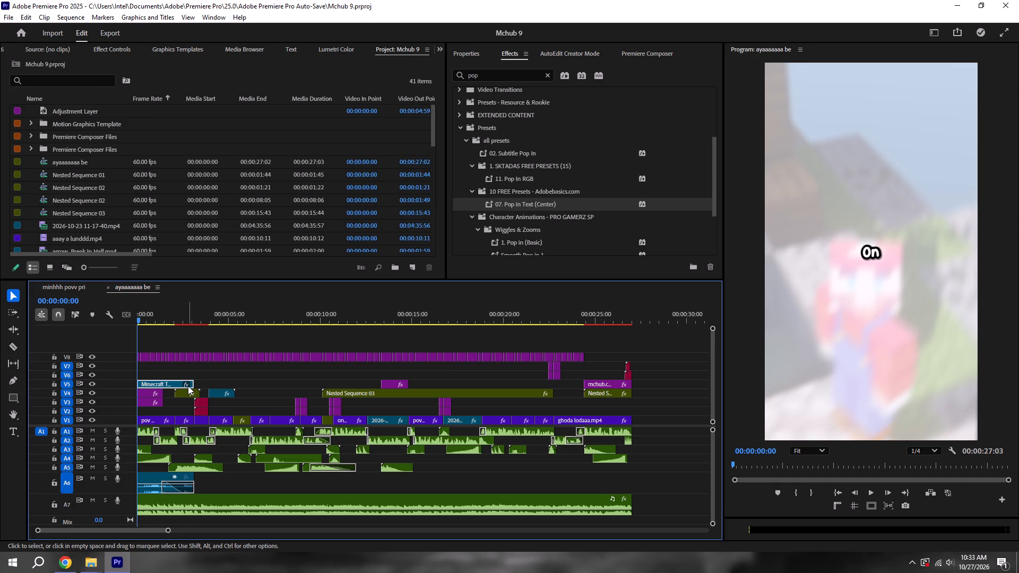
{"action": "left_click", "coordinate": [70, 310]}
{"action": "left_click", "coordinate": [241, 394]}
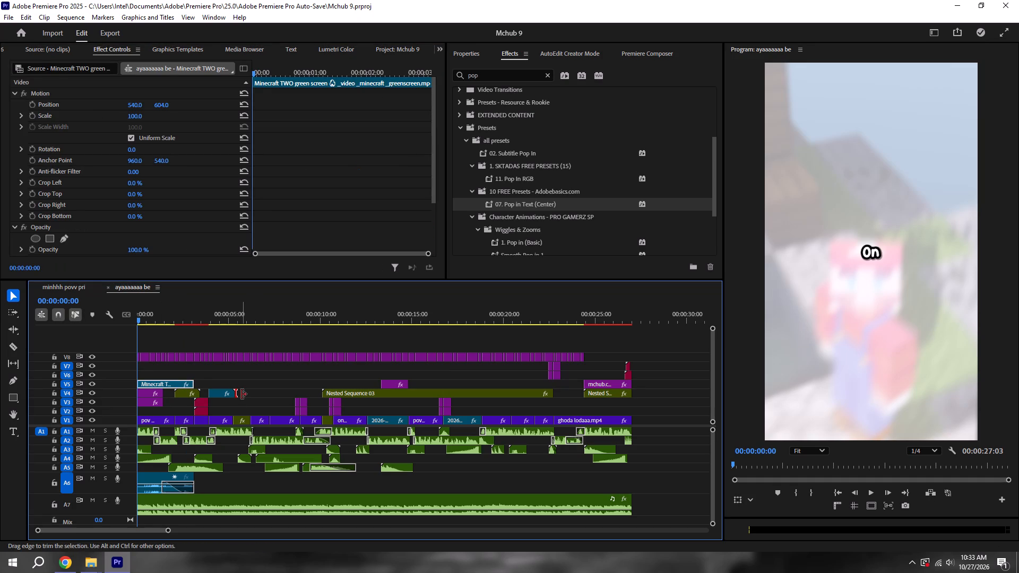
{"action": "left_click", "coordinate": [171, 385]}
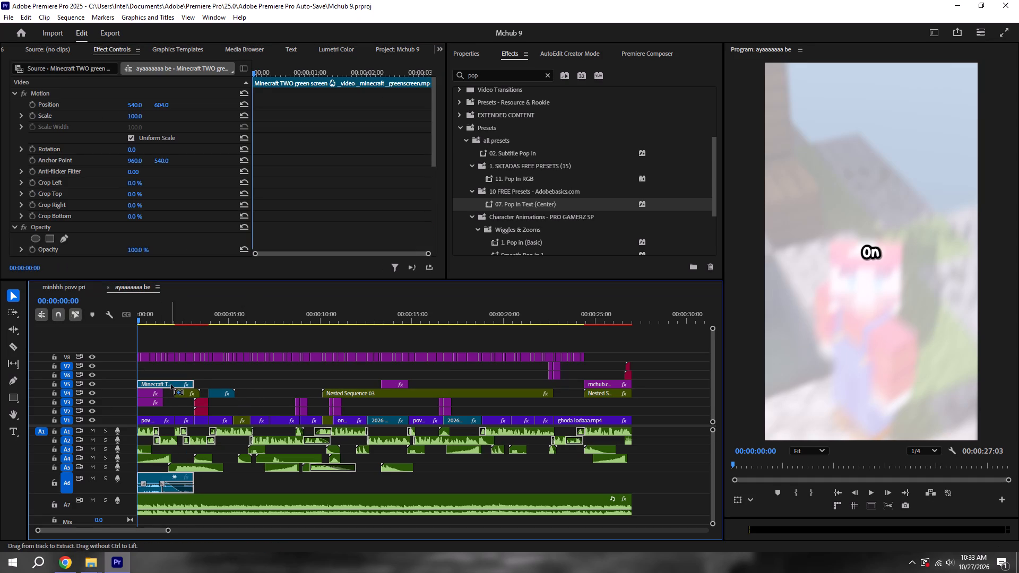
{"action": "key", "text": "ctrl+c"}
{"action": "left_click", "coordinate": [57, 279]}
{"action": "left_click", "coordinate": [59, 287]}
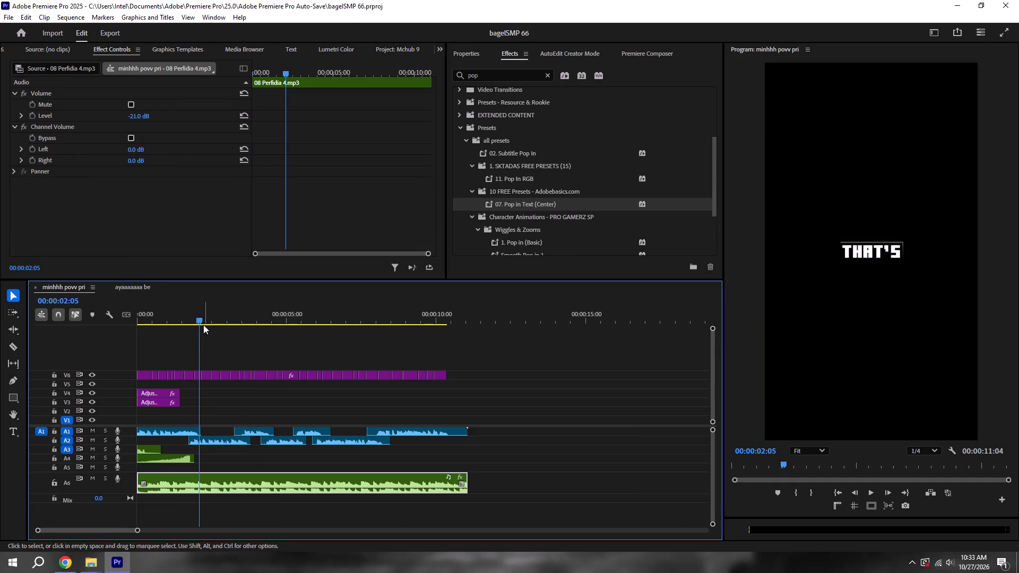
{"action": "left_click_drag", "start_coordinate": [200, 322], "coordinate": [3, 312]}
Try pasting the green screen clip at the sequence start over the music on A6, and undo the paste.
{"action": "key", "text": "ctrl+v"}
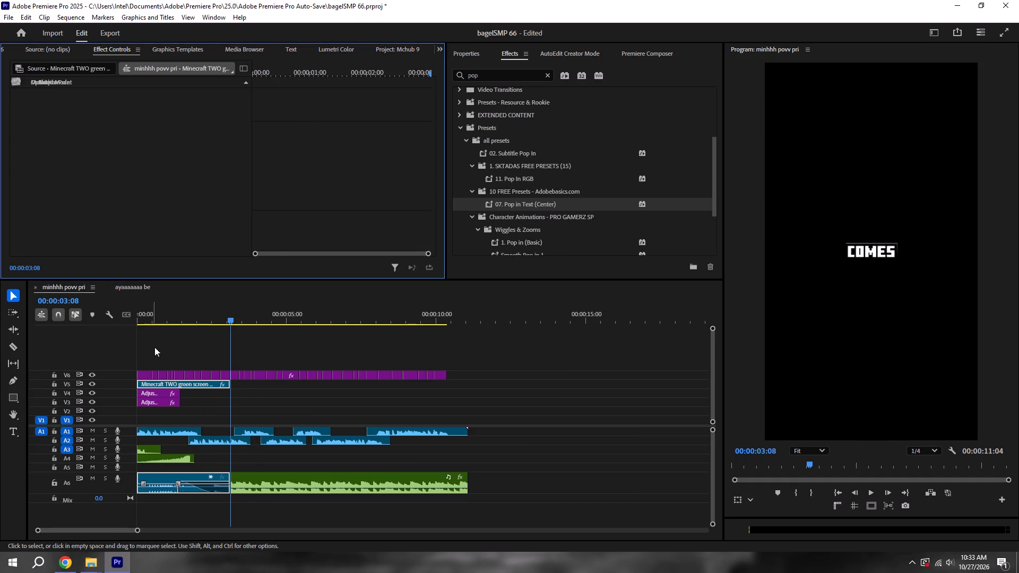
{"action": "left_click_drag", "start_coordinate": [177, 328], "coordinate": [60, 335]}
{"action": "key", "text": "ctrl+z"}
Move the music down to A7, paste the Minecraft TWO green screen clip and its audio at 00:00:00:00, and save the project.
{"action": "left_click_drag", "start_coordinate": [241, 473], "coordinate": [237, 487]}
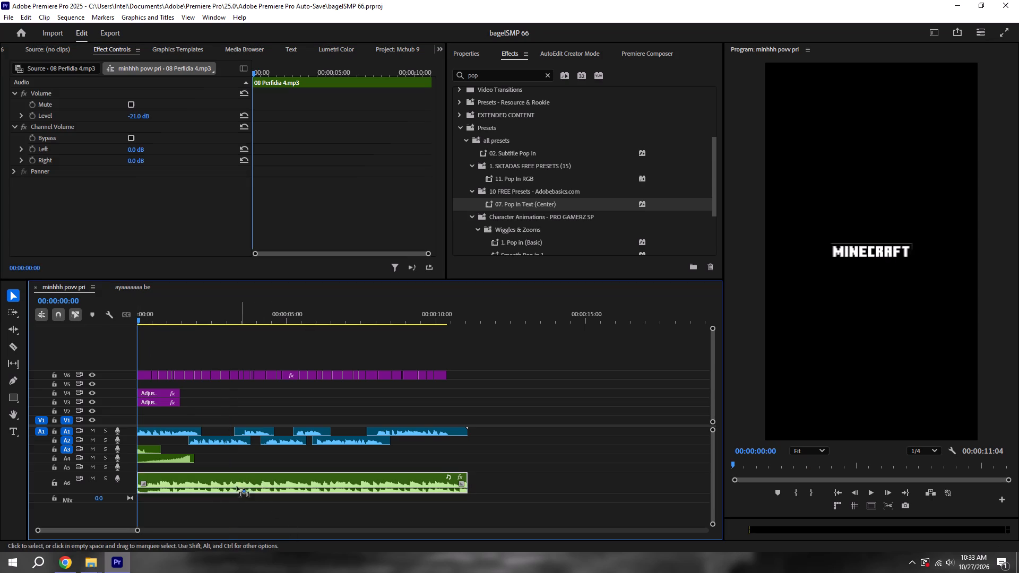
{"action": "left_click_drag", "start_coordinate": [237, 487], "coordinate": [231, 511]}
{"action": "key", "text": "ctrl+v"}
{"action": "left_click", "coordinate": [255, 475]}
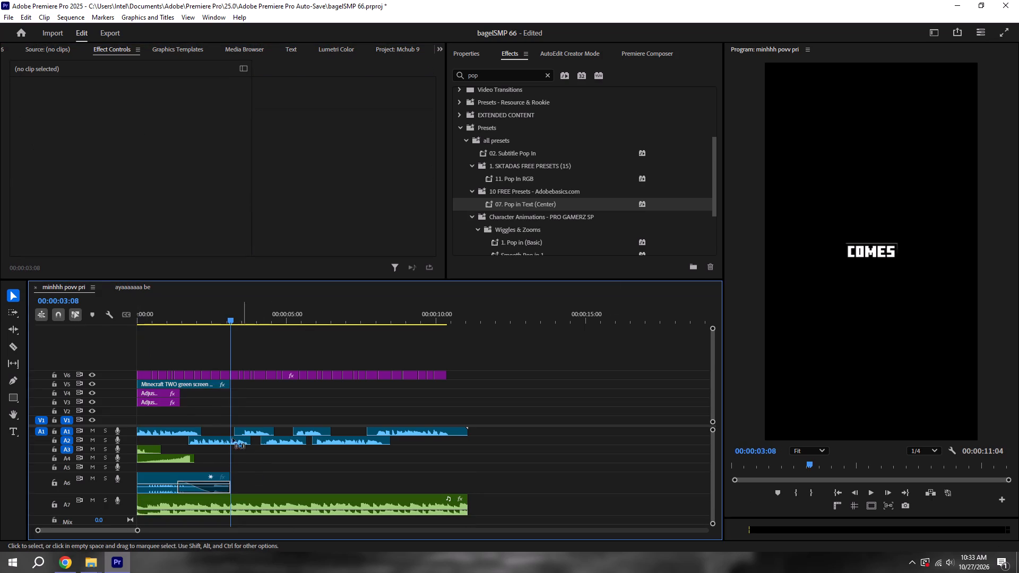
{"action": "key", "text": "ctrl+s"}
Play the sequence from the start to about 00:00:02:20 to check the Minecraft title animation, saving the project.
{"action": "left_click_drag", "start_coordinate": [217, 319], "coordinate": [21, 321]}
{"action": "key", "text": "space"}
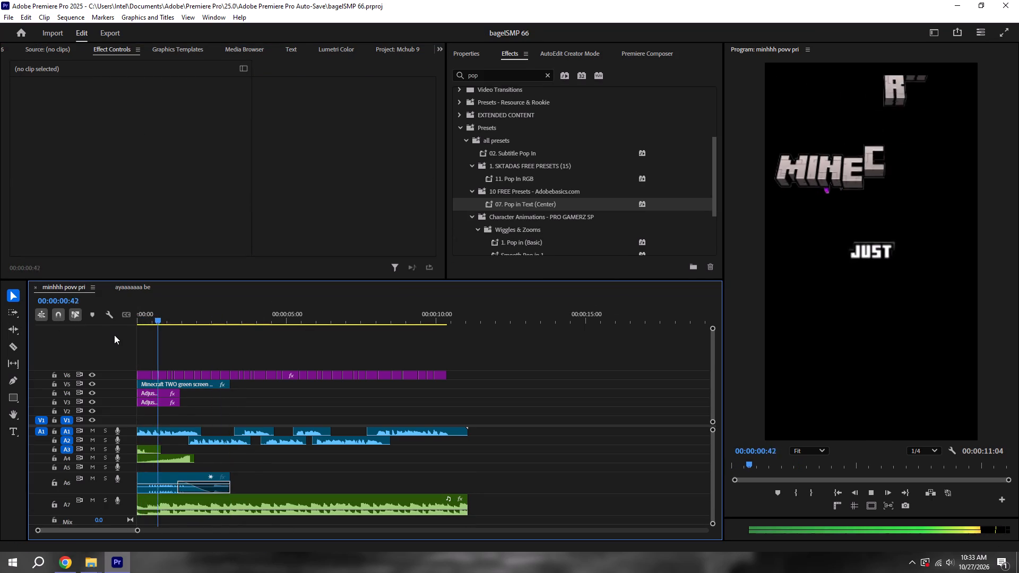
{"action": "key", "text": "ctrl+s"}
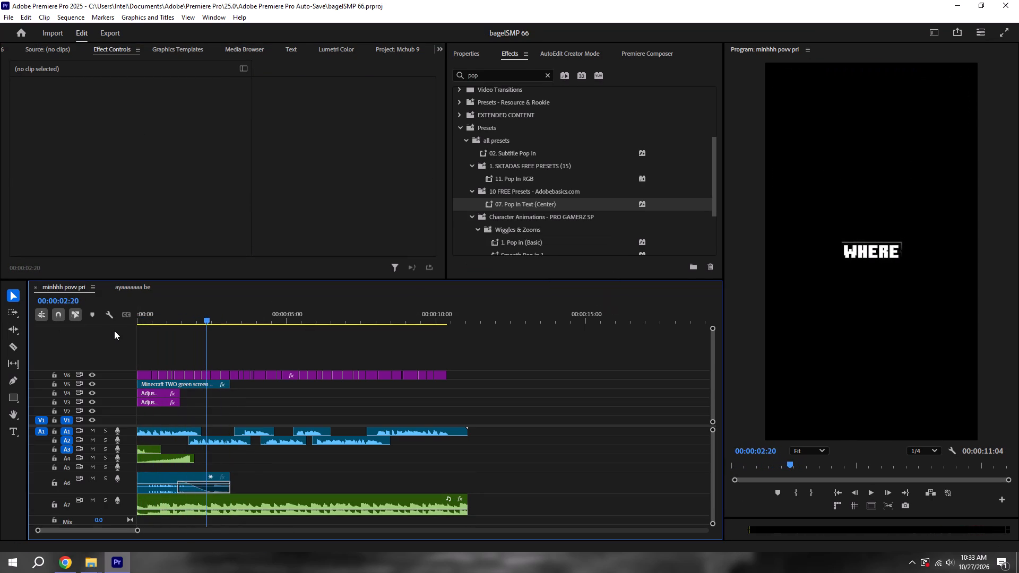
{"action": "key", "text": "space"}
{"action": "scroll", "coordinate": [244, 389], "scroll_direction": "up", "scroll_amount": 8, "text": "alt"}
Save the project and park the playhead at 00:00:02:28 on the "Bagel" caption.
{"action": "left_click", "coordinate": [187, 322], "text": "shift"}
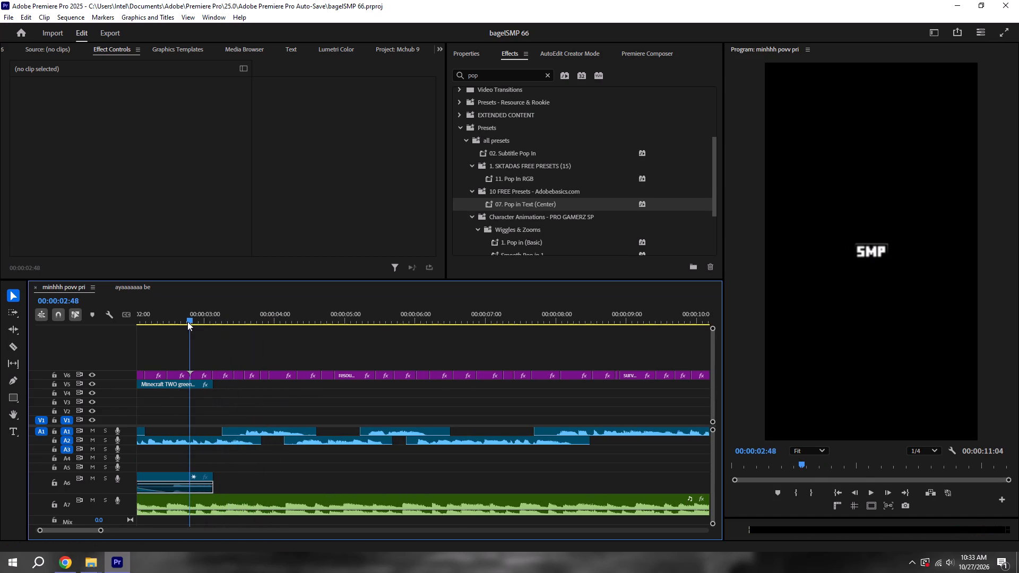
{"action": "scroll", "coordinate": [204, 341], "scroll_direction": "up", "scroll_amount": 5, "text": "alt"}
{"action": "key", "text": "ctrl+s"}
{"action": "scroll", "coordinate": [158, 351], "scroll_direction": "up", "scroll_amount": 4}
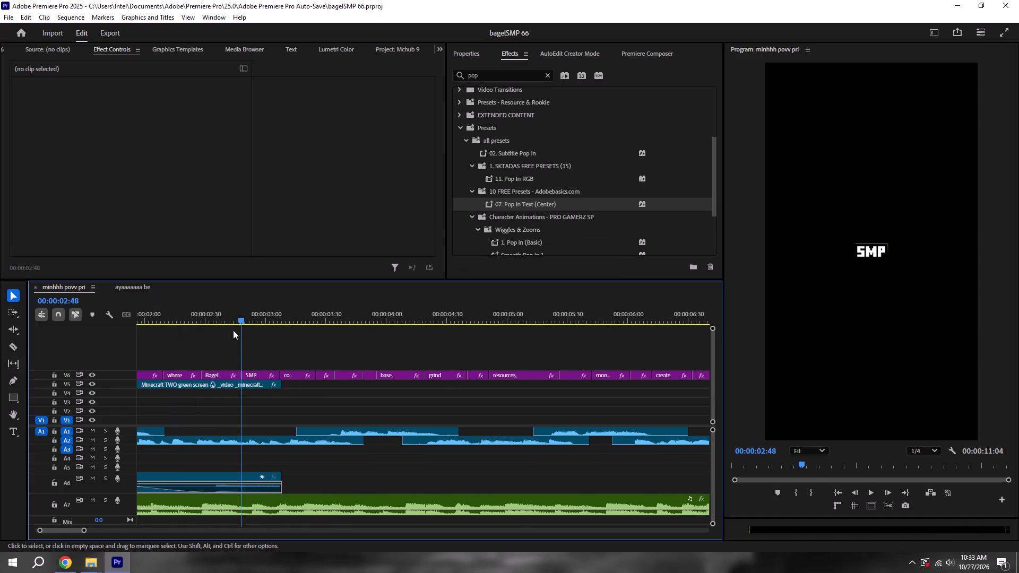
{"action": "left_click_drag", "start_coordinate": [214, 315], "coordinate": [209, 316], "text": "shift"}
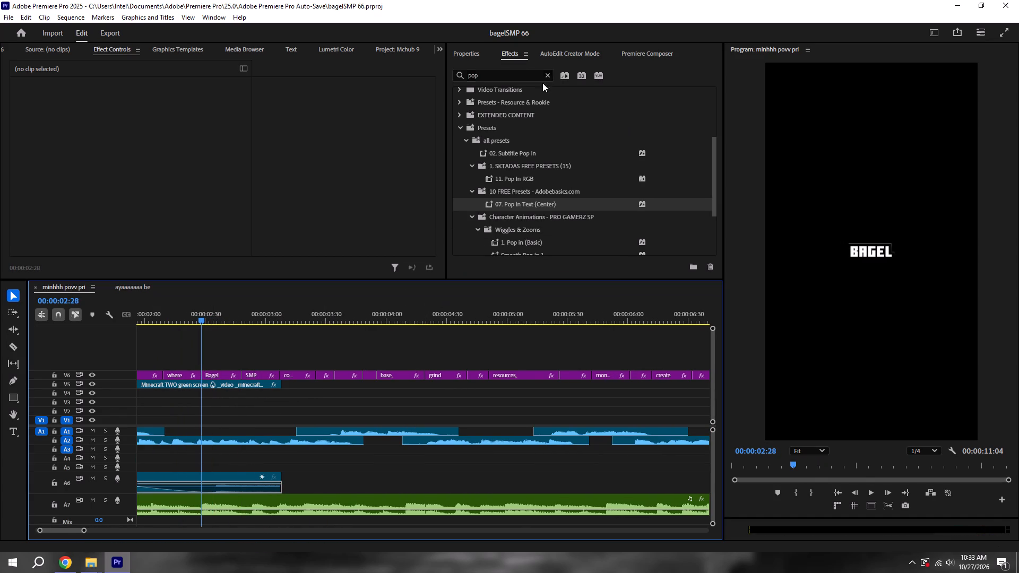
Look through the available pop-in presets in the existing effects search.
{"action": "left_click_drag", "start_coordinate": [521, 75], "coordinate": [365, 90]}
{"action": "left_click", "coordinate": [543, 220]}
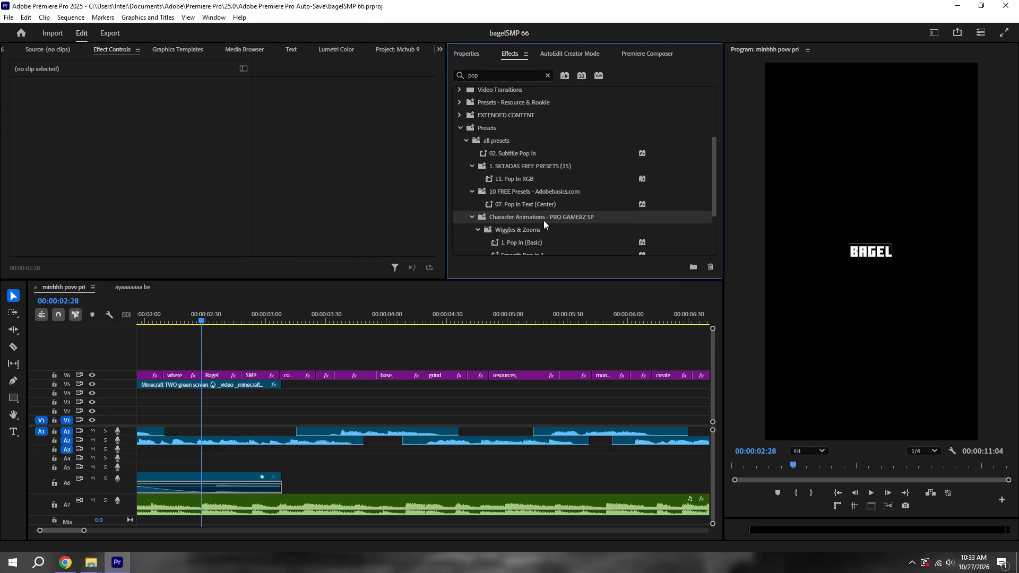
{"action": "scroll", "coordinate": [543, 220], "scroll_direction": "down", "scroll_amount": 7}
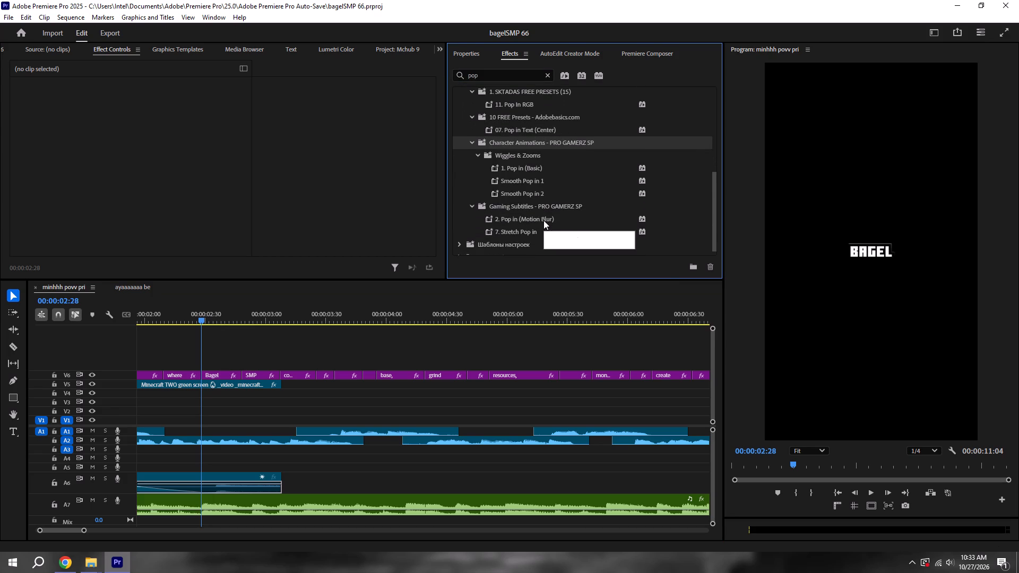
{"action": "scroll", "coordinate": [543, 220], "scroll_direction": "down", "scroll_amount": 4}
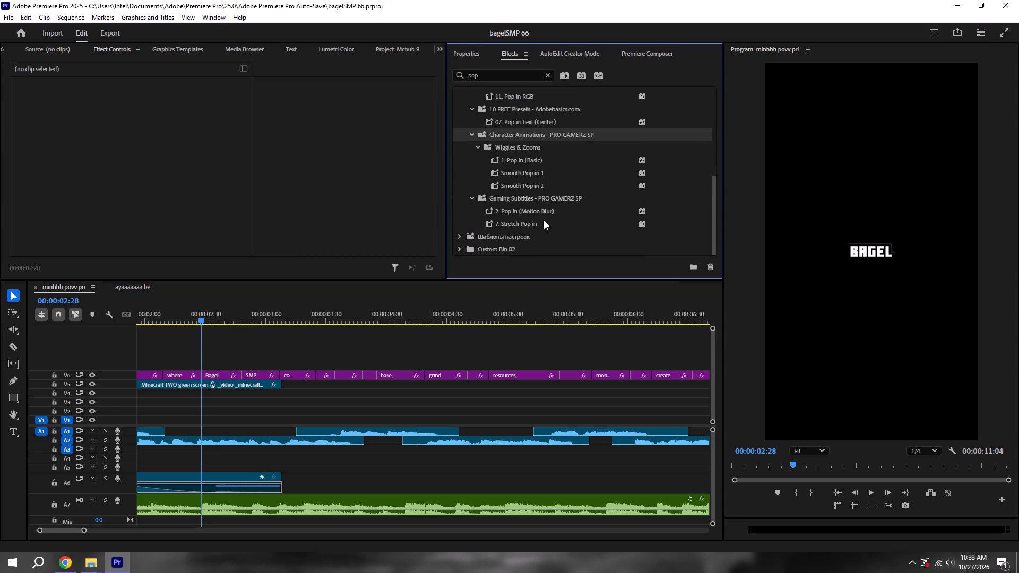
{"action": "scroll", "coordinate": [528, 189], "scroll_direction": "up", "scroll_amount": 8}
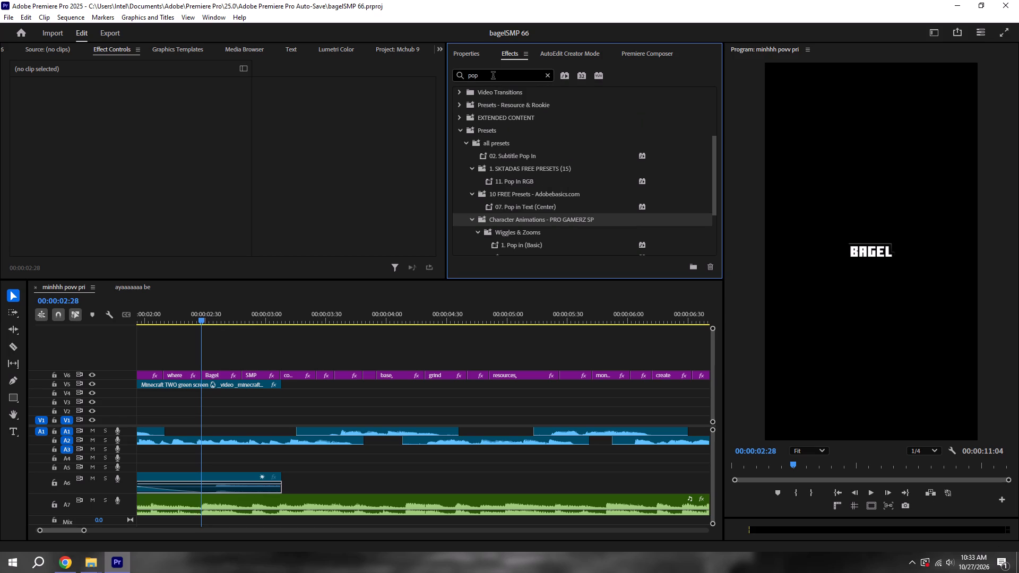
Search the effects for "slide down" and look through the Malice slide-in and slide-out presets.
{"action": "left_click_drag", "start_coordinate": [493, 76], "coordinate": [380, 81]}
{"action": "key", "text": "BackSpace"}
{"action": "type", "text": "slide down"}
{"action": "scroll", "coordinate": [554, 203], "scroll_direction": "down", "scroll_amount": 12}
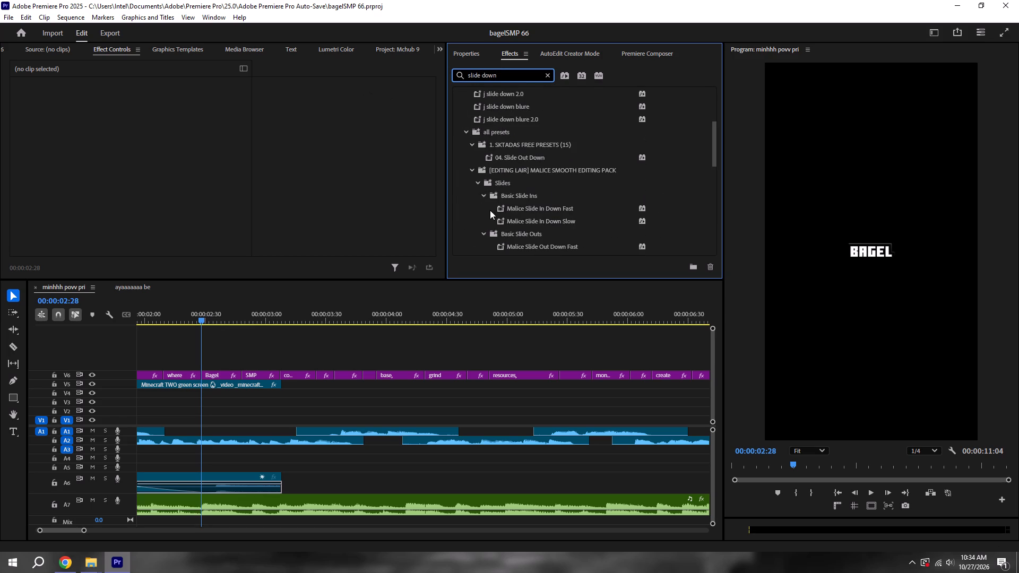
{"action": "scroll", "coordinate": [526, 213], "scroll_direction": "down", "scroll_amount": 11}
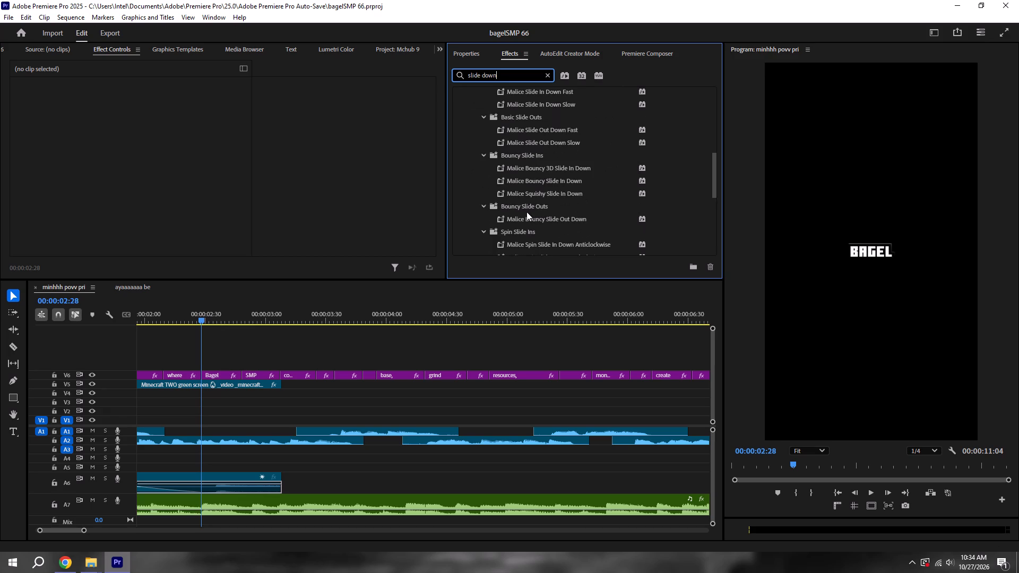
{"action": "scroll", "coordinate": [525, 203], "scroll_direction": "down", "scroll_amount": 2}
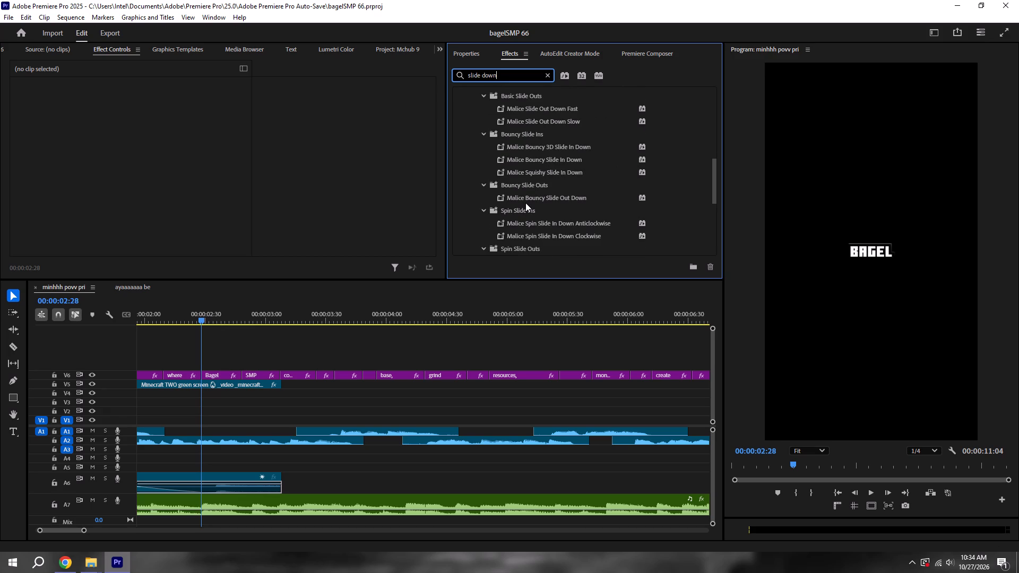
{"action": "scroll", "coordinate": [524, 200], "scroll_direction": "down", "scroll_amount": 2}
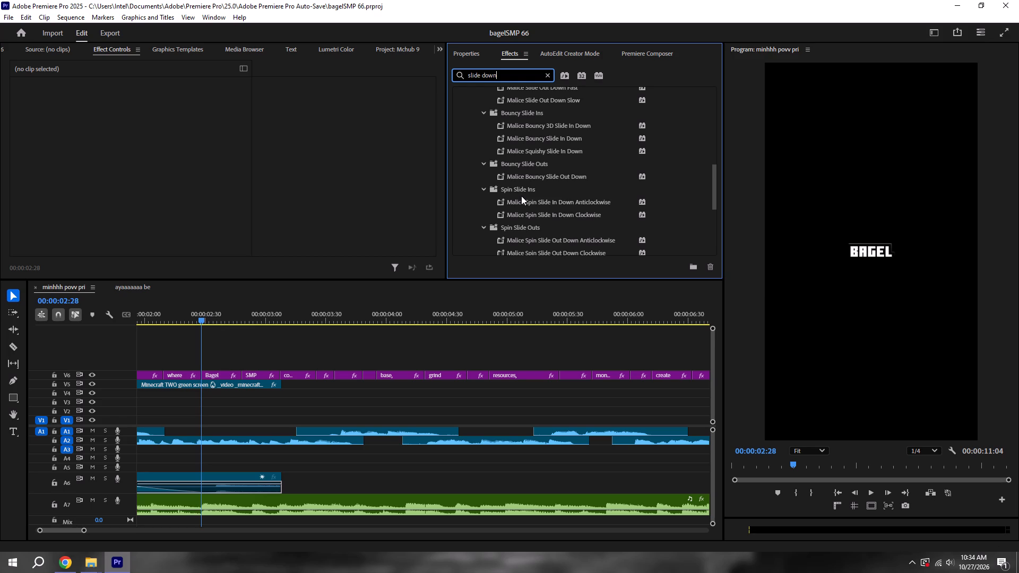
Switch to File Explorer and look through the paid one, Music, Documents and Downloads folders for a bagel image.
{"action": "left_click", "coordinate": [82, 572]}
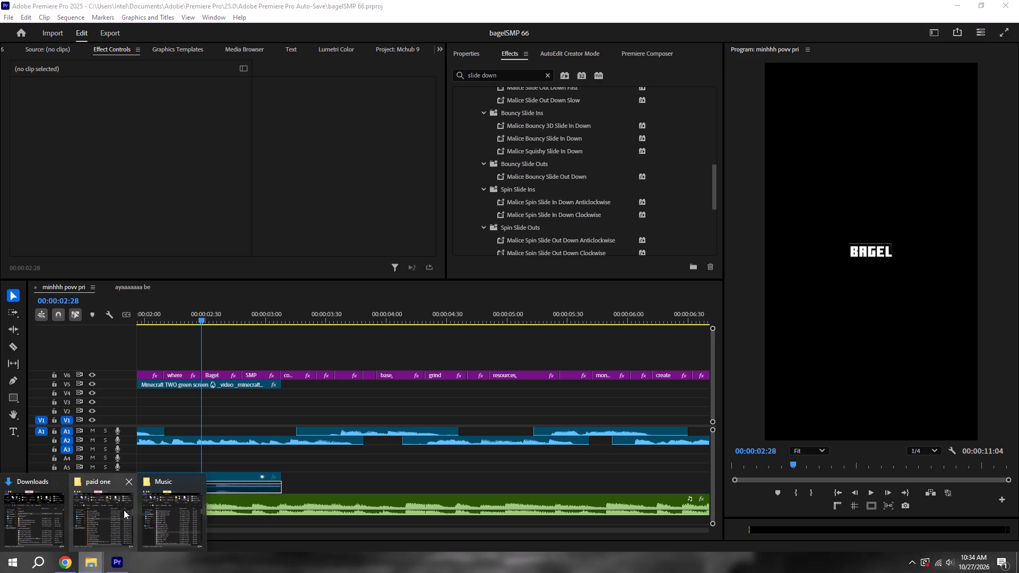
{"action": "left_click", "coordinate": [114, 520]}
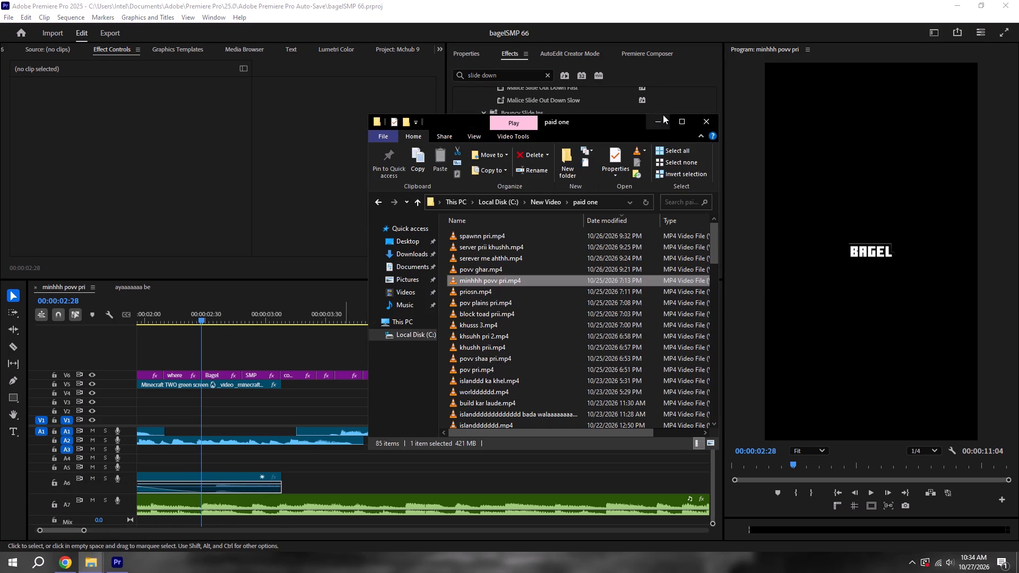
{"action": "left_click", "coordinate": [663, 115]}
{"action": "left_click", "coordinate": [92, 556]}
{"action": "left_click", "coordinate": [177, 533]}
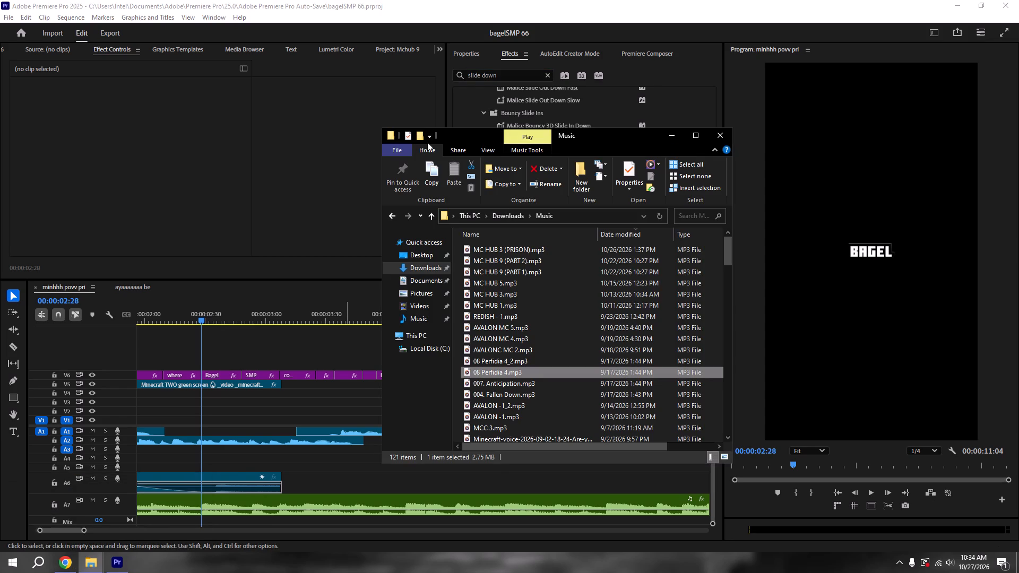
{"action": "left_click", "coordinate": [424, 282]}
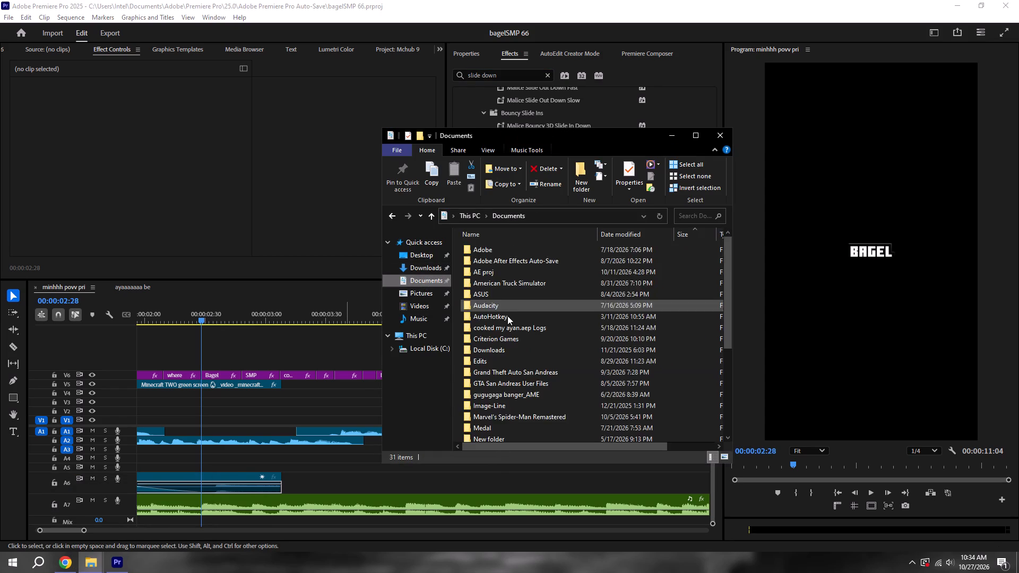
{"action": "scroll", "coordinate": [507, 316], "scroll_direction": "down", "scroll_amount": 5}
{"action": "left_click", "coordinate": [416, 268]}
{"action": "scroll", "coordinate": [583, 293], "scroll_direction": "down", "scroll_amount": 4}
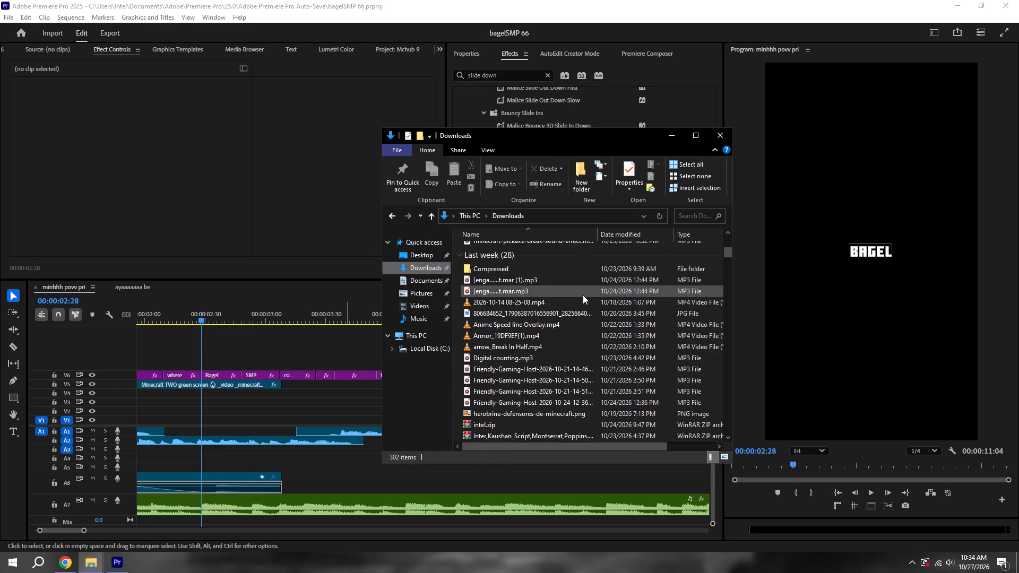
{"action": "scroll", "coordinate": [583, 295], "scroll_direction": "down", "scroll_amount": 20}
{"action": "scroll", "coordinate": [583, 295], "scroll_direction": "down", "scroll_amount": 9}
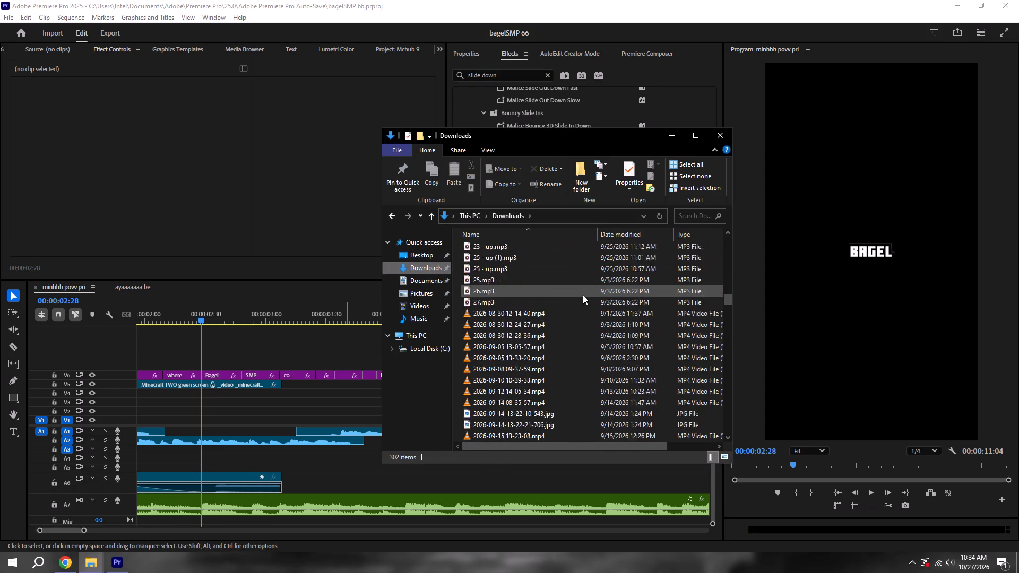
{"action": "scroll", "coordinate": [583, 295], "scroll_direction": "down", "scroll_amount": 12}
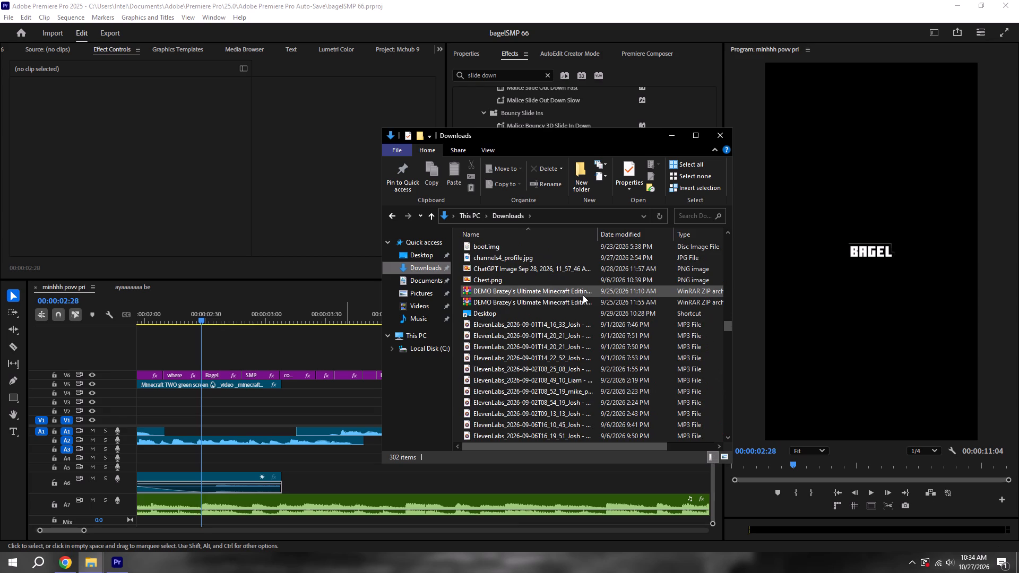
{"action": "scroll", "coordinate": [599, 308], "scroll_direction": "down", "scroll_amount": 11}
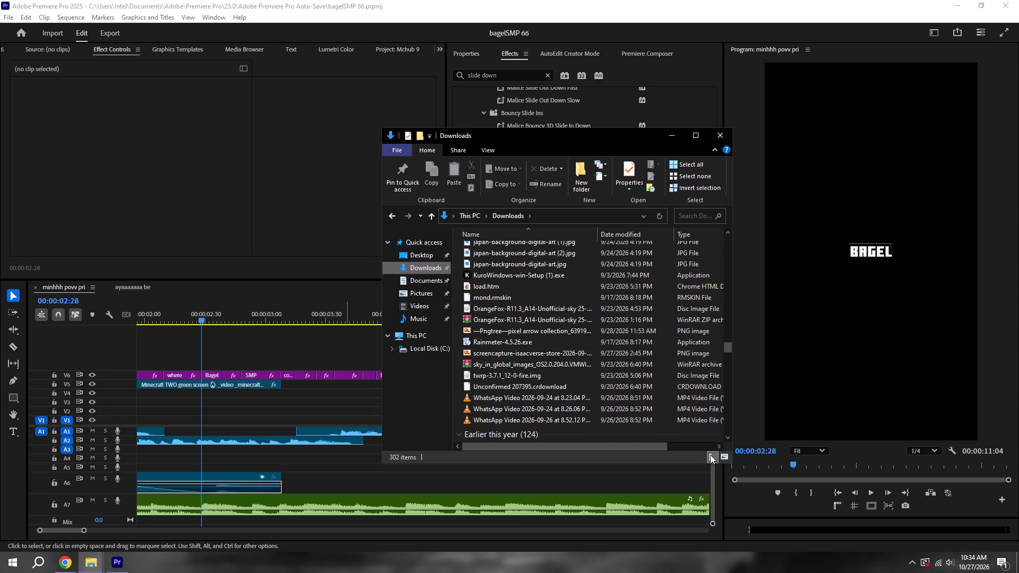
Show Downloads as large thumbnails, find New_Project_49.png, and place it on V3 at 00:00:02:28 in the Premiere Pro sequence.
{"action": "left_click", "coordinate": [719, 456]}
{"action": "scroll", "coordinate": [548, 306], "scroll_direction": "down", "scroll_amount": 20}
{"action": "scroll", "coordinate": [548, 306], "scroll_direction": "down", "scroll_amount": 4}
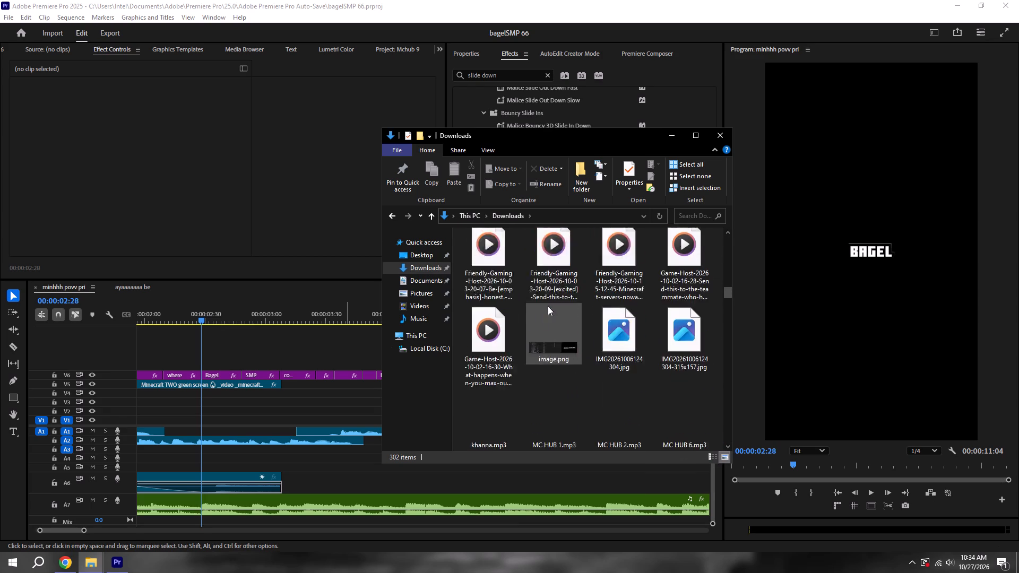
{"action": "scroll", "coordinate": [548, 306], "scroll_direction": "down", "scroll_amount": 20}
{"action": "scroll", "coordinate": [548, 303], "scroll_direction": "down", "scroll_amount": 15}
{"action": "scroll", "coordinate": [548, 303], "scroll_direction": "down", "scroll_amount": 10}
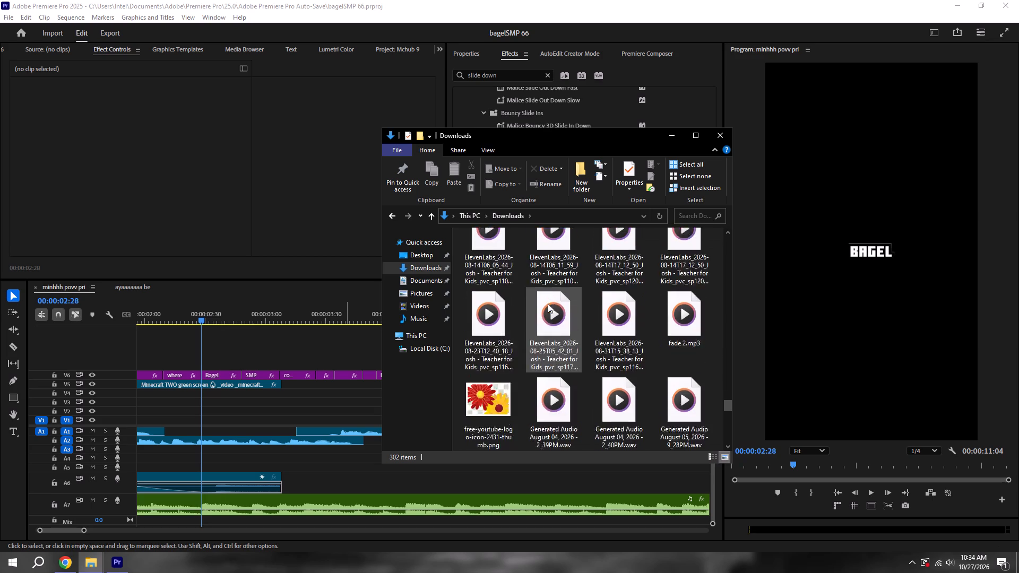
{"action": "scroll", "coordinate": [548, 303], "scroll_direction": "down", "scroll_amount": 7}
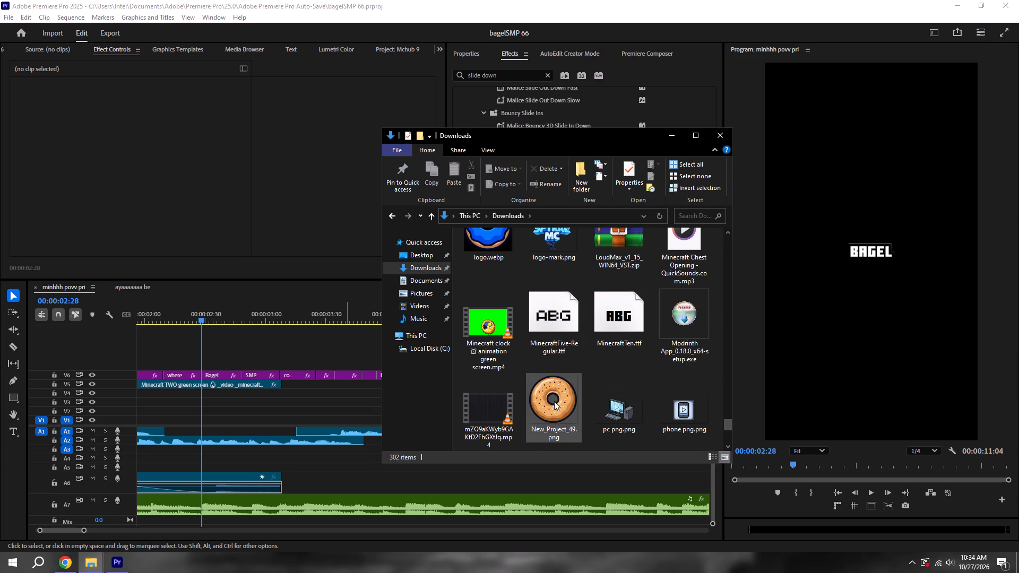
{"action": "left_click_drag", "start_coordinate": [554, 401], "coordinate": [205, 405]}
{"action": "left_click", "coordinate": [213, 409]}
{"action": "left_click", "coordinate": [279, 401]}
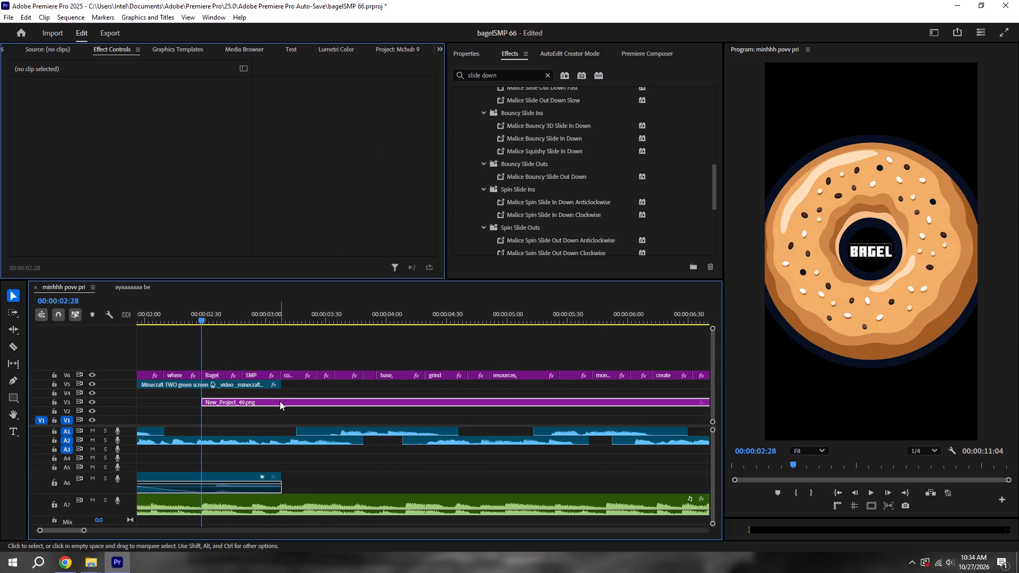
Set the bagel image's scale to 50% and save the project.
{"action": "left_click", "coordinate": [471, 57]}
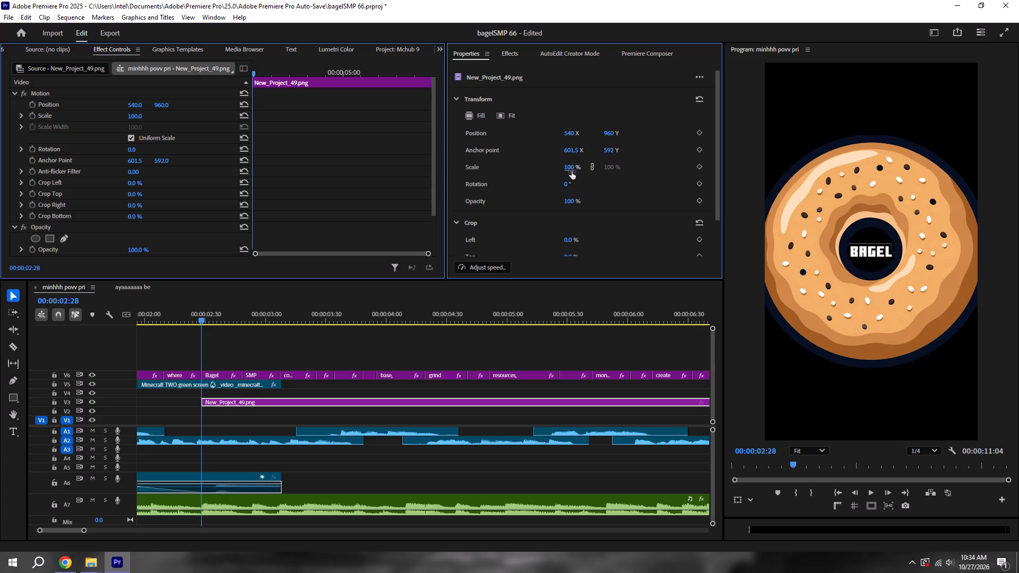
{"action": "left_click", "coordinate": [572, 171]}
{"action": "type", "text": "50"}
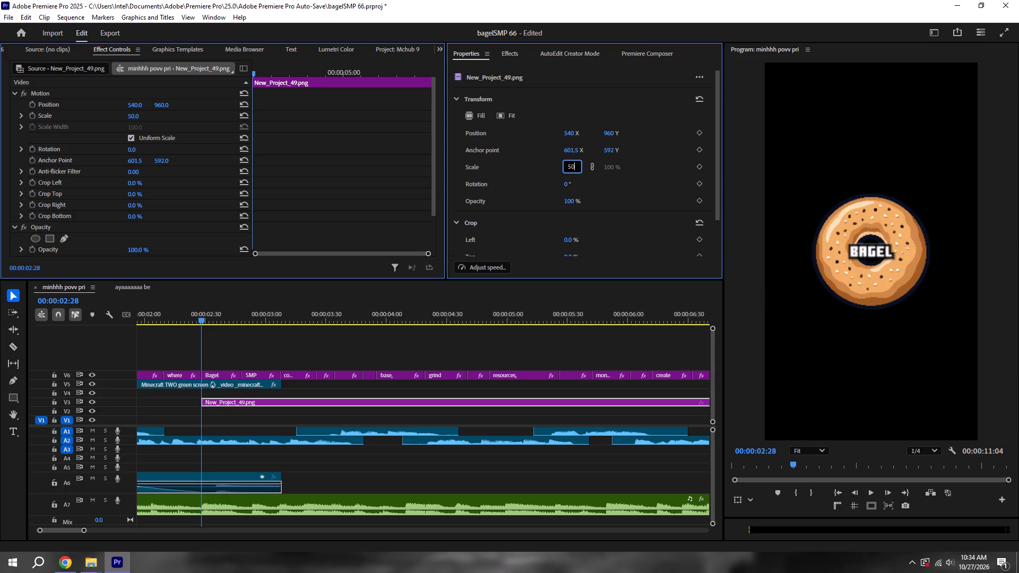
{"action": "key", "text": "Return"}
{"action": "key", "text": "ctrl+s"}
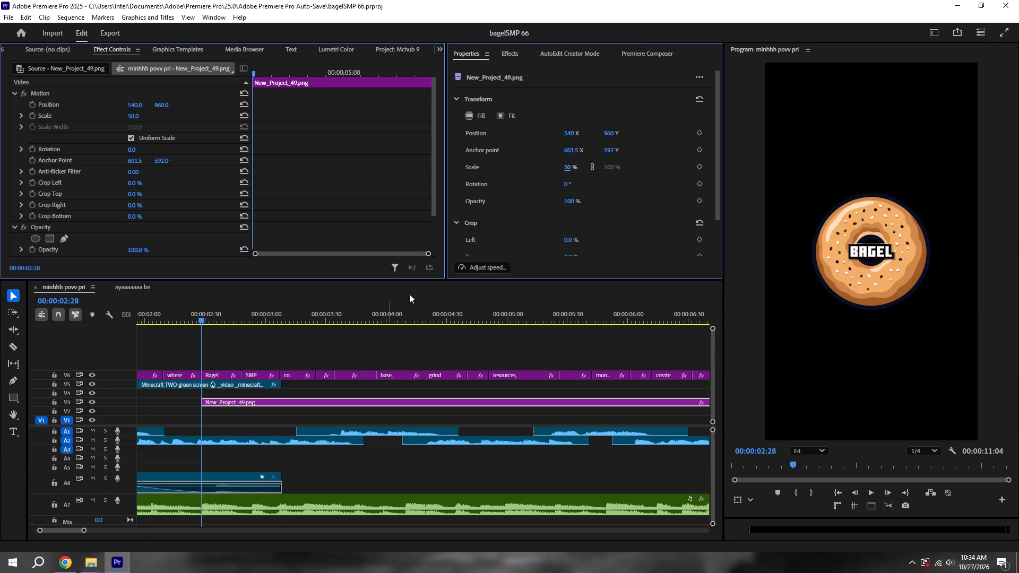
Set the bagel image's scale to 40% and save the project.
{"action": "left_click", "coordinate": [561, 166]}
{"action": "left_click", "coordinate": [567, 166]}
{"action": "type", "text": "40"}
{"action": "key", "text": "Return"}
{"action": "key", "text": "ctrl+s"}
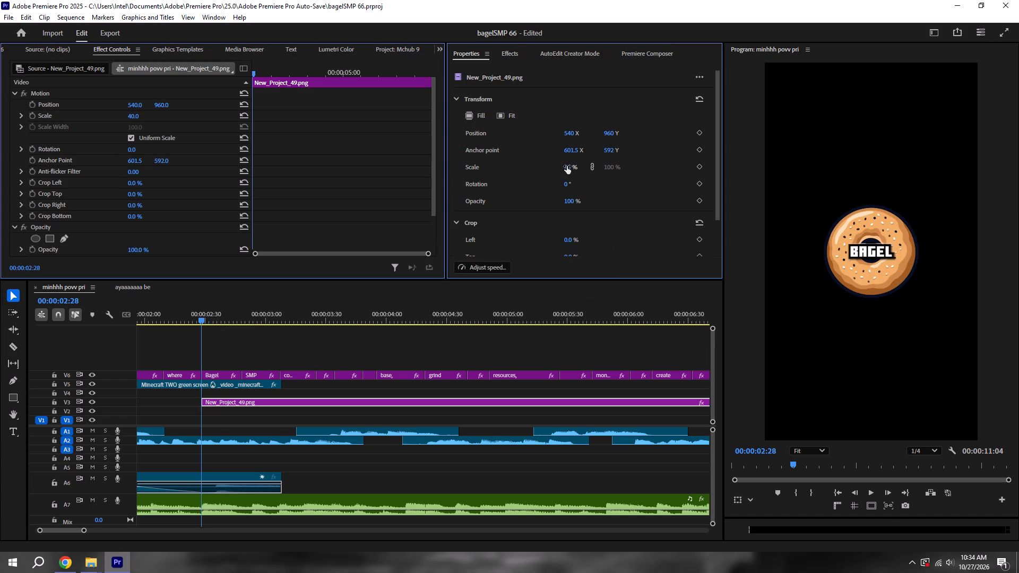
Apply the Malice Spin Slide In Down Clockwise preset to the bagel image and play the animation to check it.
{"action": "left_click", "coordinate": [502, 53]}
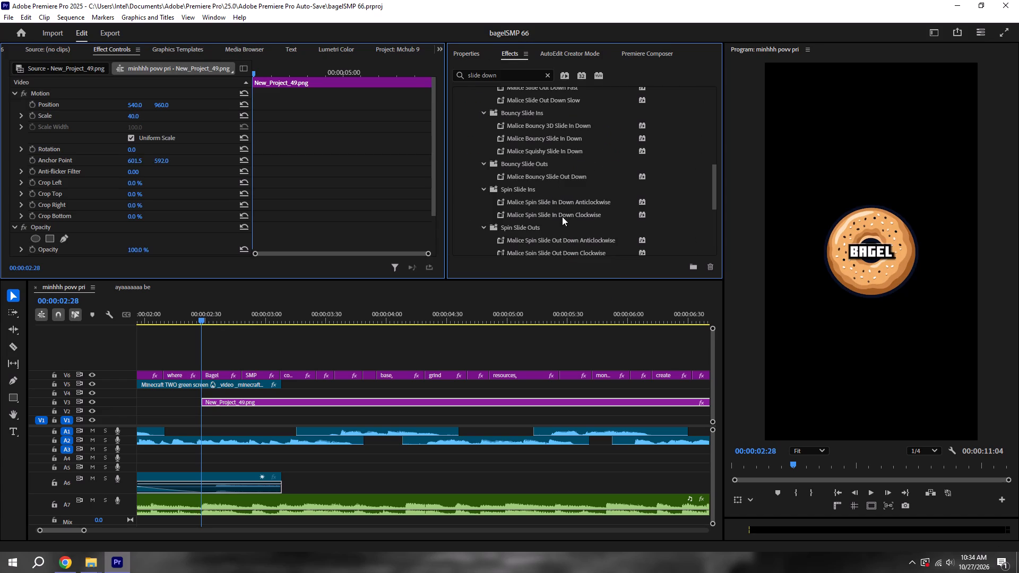
{"action": "left_click_drag", "start_coordinate": [560, 217], "coordinate": [370, 395]}
{"action": "left_click_drag", "start_coordinate": [370, 395], "coordinate": [353, 402]}
{"action": "key", "text": "space"}
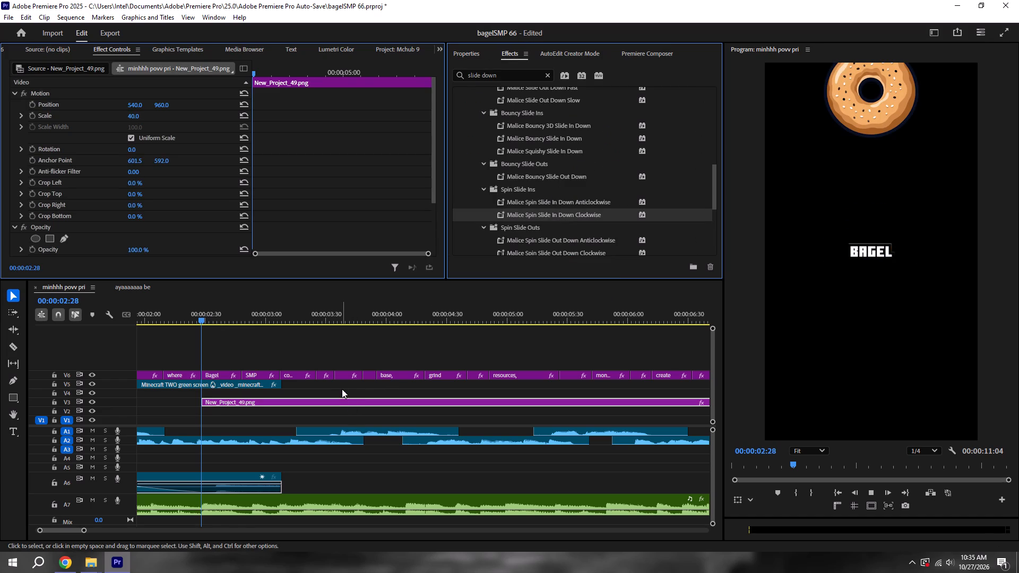
{"action": "key", "text": "space"}
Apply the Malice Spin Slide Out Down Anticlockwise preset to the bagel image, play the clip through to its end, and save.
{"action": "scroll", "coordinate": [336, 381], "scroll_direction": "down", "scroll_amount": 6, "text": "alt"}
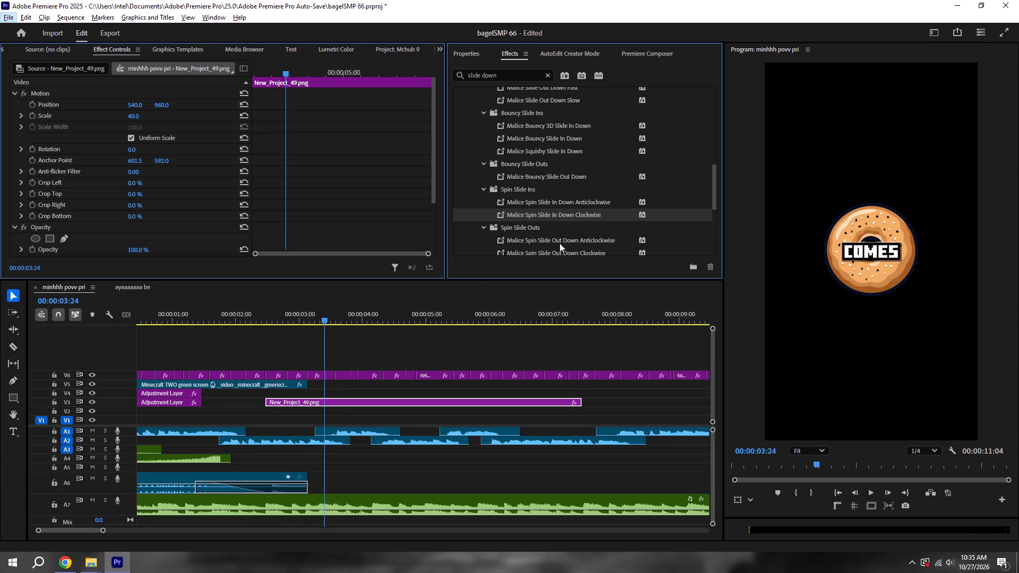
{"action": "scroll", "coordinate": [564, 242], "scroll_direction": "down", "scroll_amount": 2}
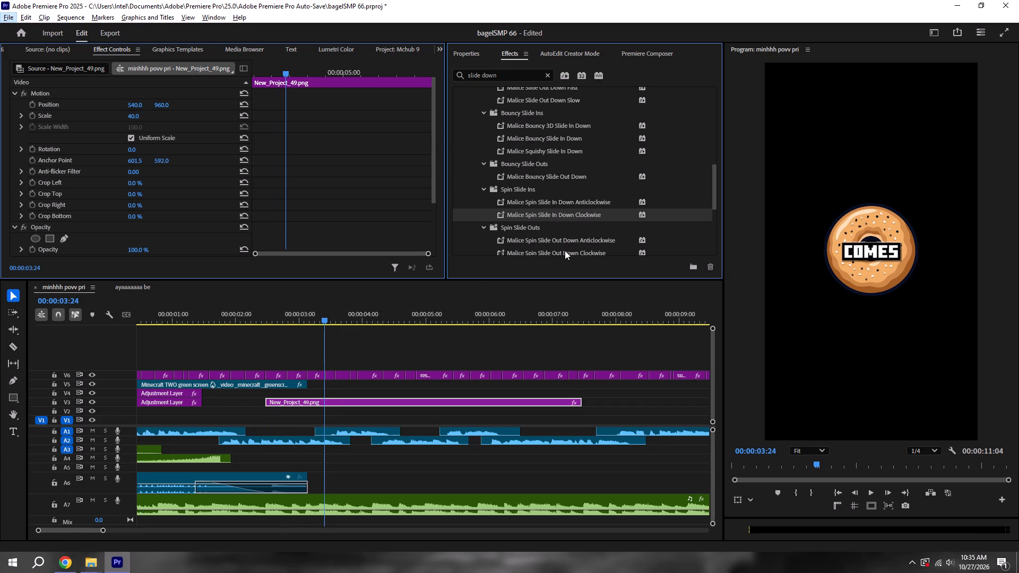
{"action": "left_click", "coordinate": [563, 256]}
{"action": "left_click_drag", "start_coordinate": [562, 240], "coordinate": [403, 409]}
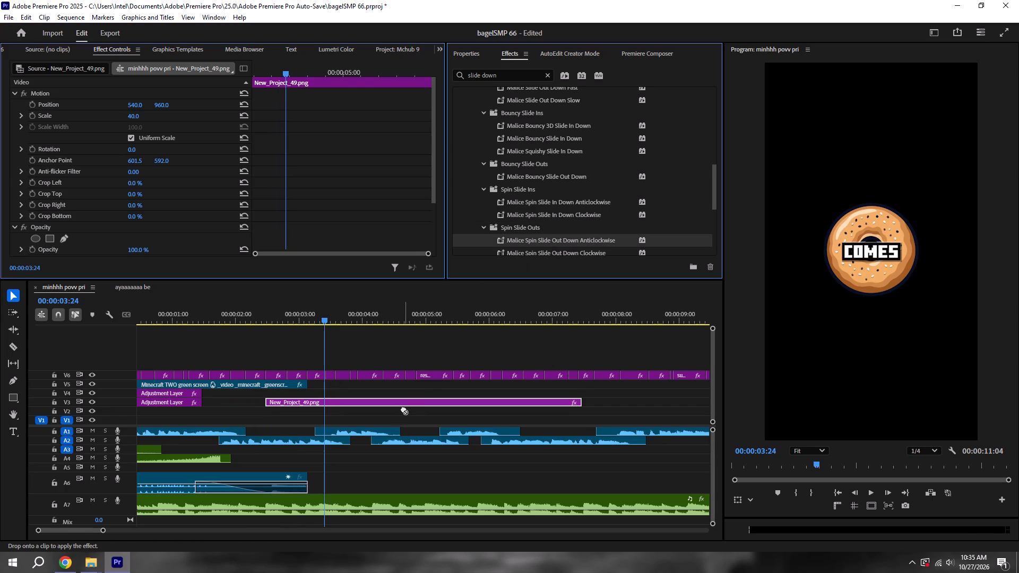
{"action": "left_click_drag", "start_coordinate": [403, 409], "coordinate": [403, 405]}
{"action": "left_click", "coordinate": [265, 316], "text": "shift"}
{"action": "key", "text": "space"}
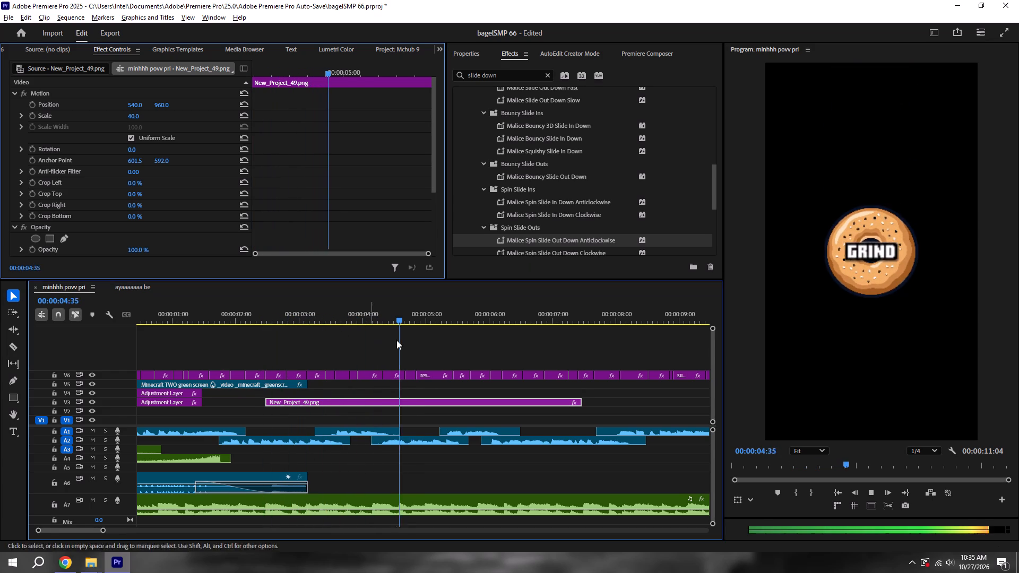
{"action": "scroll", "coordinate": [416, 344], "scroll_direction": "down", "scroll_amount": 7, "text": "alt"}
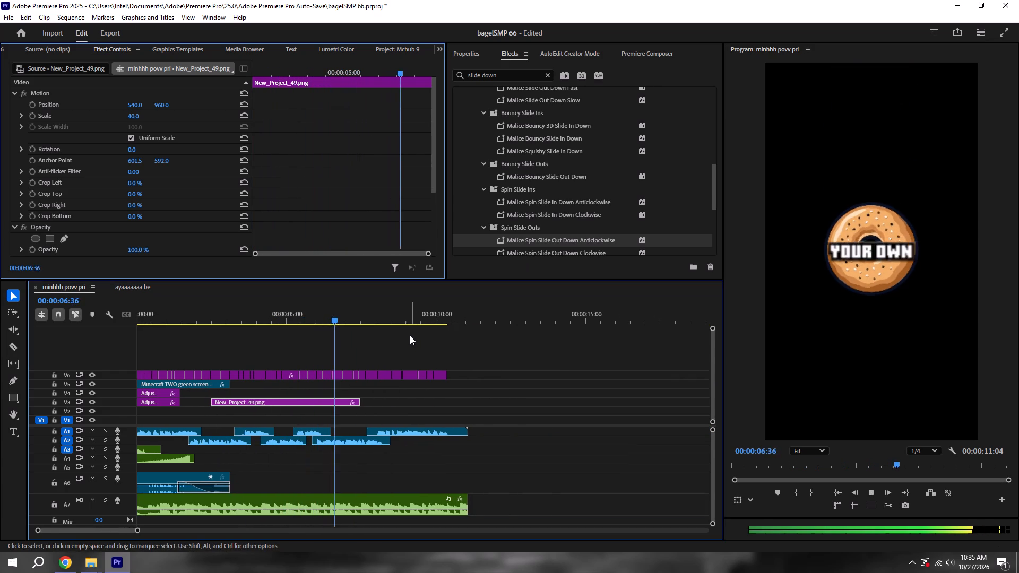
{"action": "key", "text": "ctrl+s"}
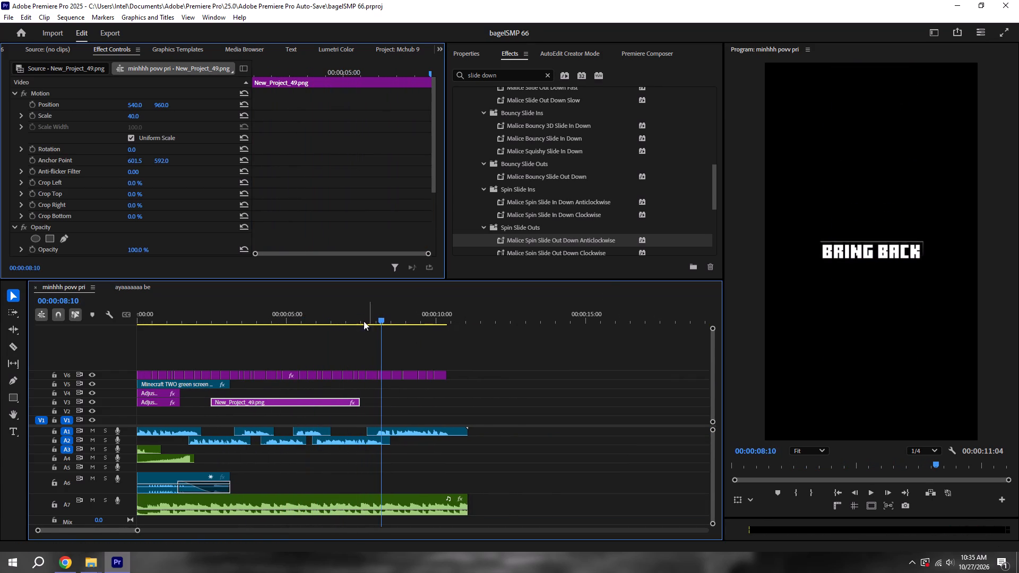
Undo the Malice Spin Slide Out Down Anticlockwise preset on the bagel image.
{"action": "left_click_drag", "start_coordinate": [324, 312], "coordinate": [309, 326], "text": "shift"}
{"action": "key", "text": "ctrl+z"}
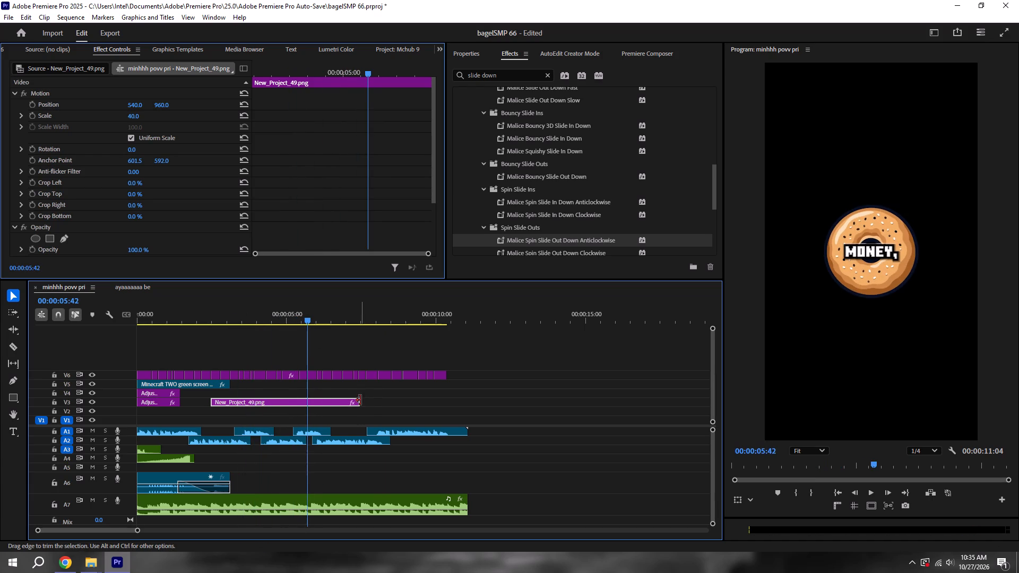
Shorten the bagel image clip on V3 to about one second, ending where the "Build" caption begins.
{"action": "left_click_drag", "start_coordinate": [360, 400], "coordinate": [237, 405]}
{"action": "scroll", "coordinate": [222, 397], "scroll_direction": "up", "scroll_amount": 16, "text": "alt"}
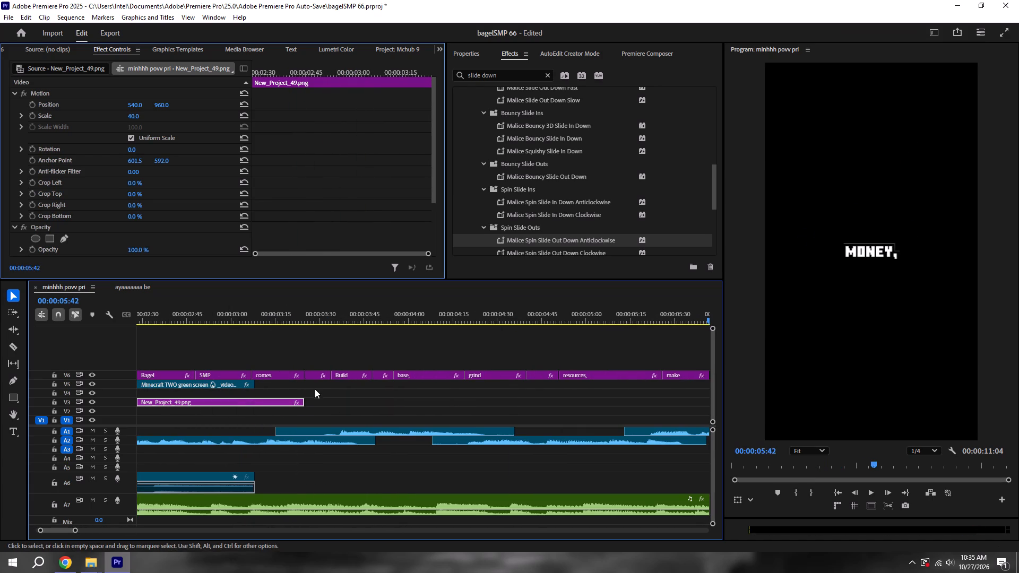
{"action": "left_click_drag", "start_coordinate": [303, 401], "coordinate": [335, 397]}
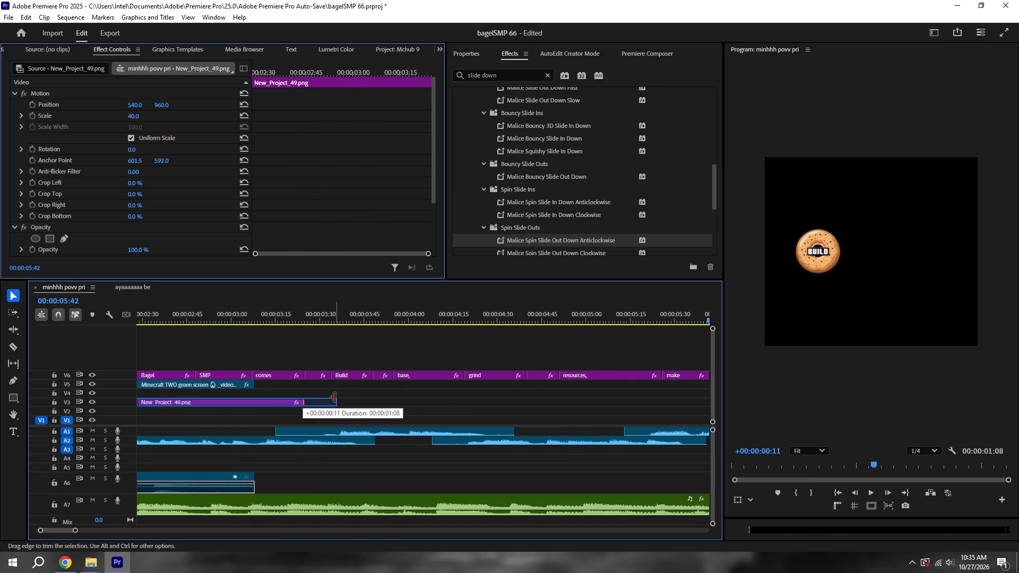
{"action": "left_click_drag", "start_coordinate": [335, 397], "coordinate": [331, 397]}
Delete both Malice Spin Slide In Down Clockwise Transform effects from the bagel image clip and save the project.
{"action": "scroll", "coordinate": [327, 396], "scroll_direction": "down", "scroll_amount": 5, "text": "alt"}
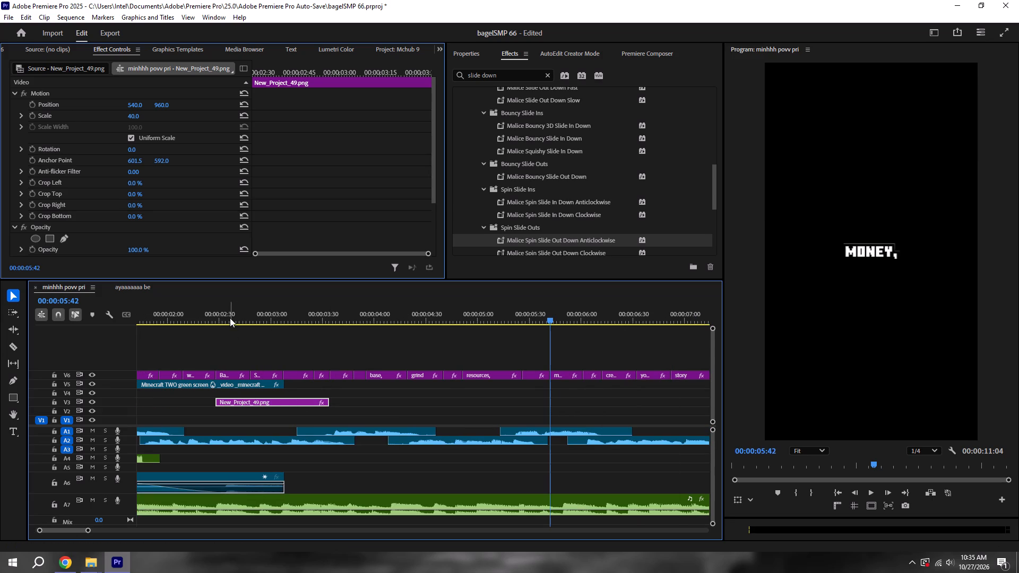
{"action": "left_click", "coordinate": [225, 317], "text": "shift"}
{"action": "scroll", "coordinate": [156, 187], "scroll_direction": "down", "scroll_amount": 7}
{"action": "left_click", "coordinate": [118, 215]}
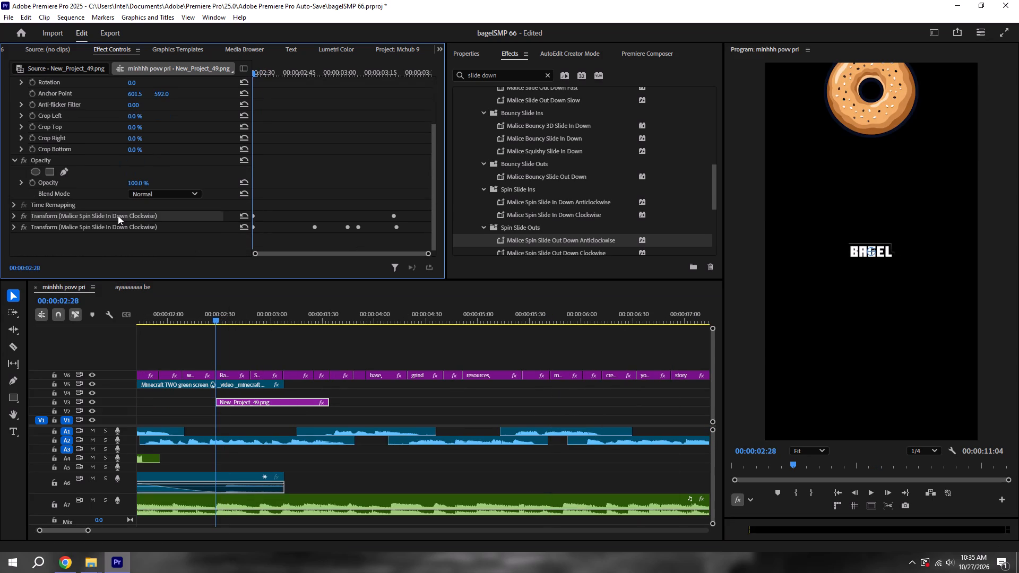
{"action": "key", "text": "BackSpace"}
{"action": "key", "text": "ctrl+s"}
{"action": "left_click", "coordinate": [118, 215]}
{"action": "key", "text": "BackSpace"}
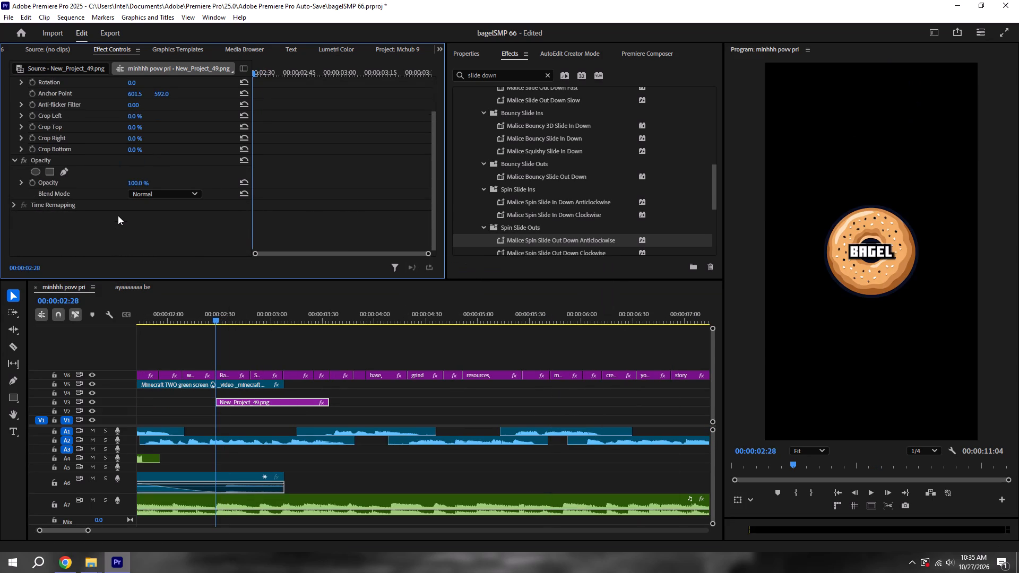
{"action": "key", "text": "ctrl+s"}
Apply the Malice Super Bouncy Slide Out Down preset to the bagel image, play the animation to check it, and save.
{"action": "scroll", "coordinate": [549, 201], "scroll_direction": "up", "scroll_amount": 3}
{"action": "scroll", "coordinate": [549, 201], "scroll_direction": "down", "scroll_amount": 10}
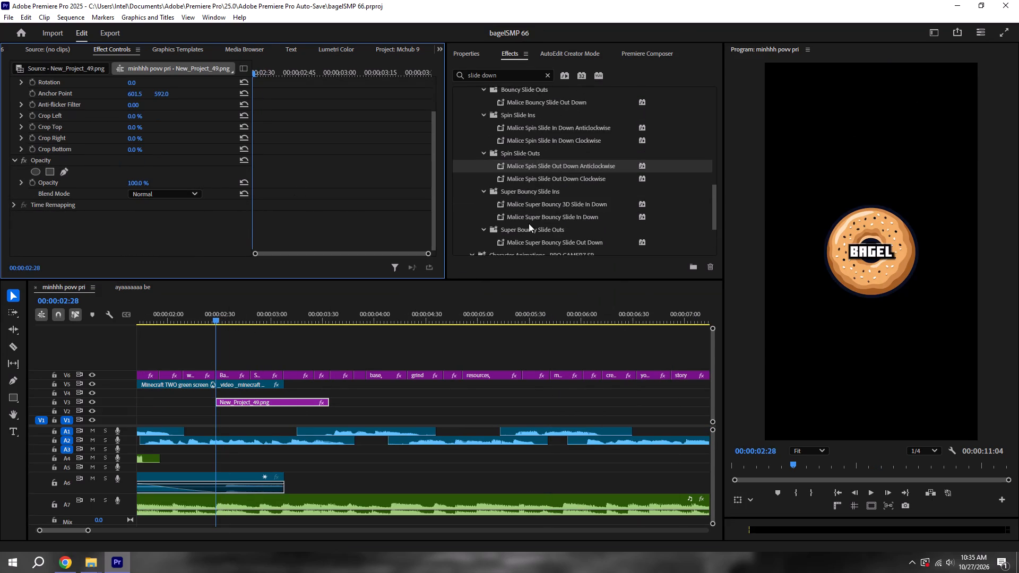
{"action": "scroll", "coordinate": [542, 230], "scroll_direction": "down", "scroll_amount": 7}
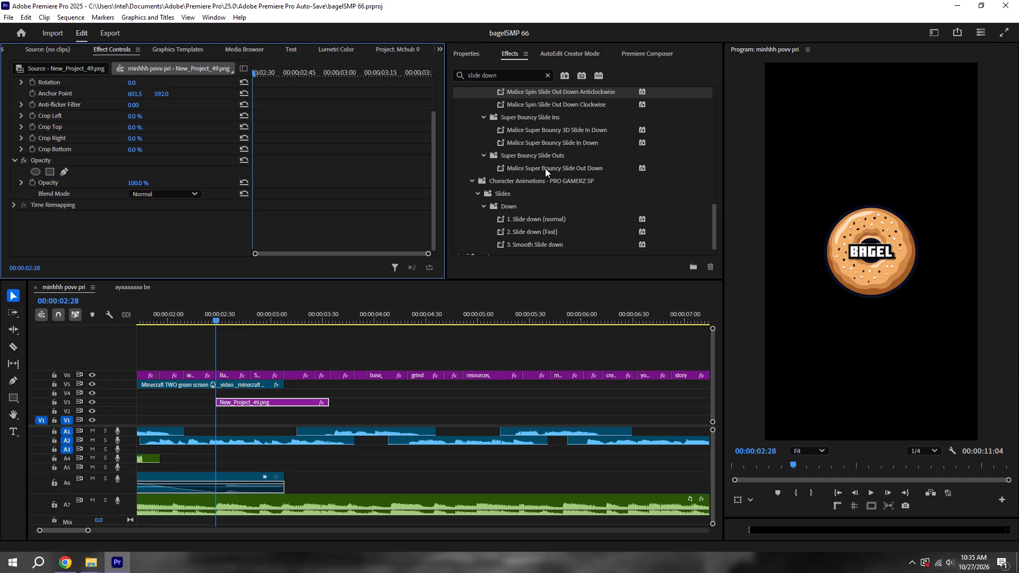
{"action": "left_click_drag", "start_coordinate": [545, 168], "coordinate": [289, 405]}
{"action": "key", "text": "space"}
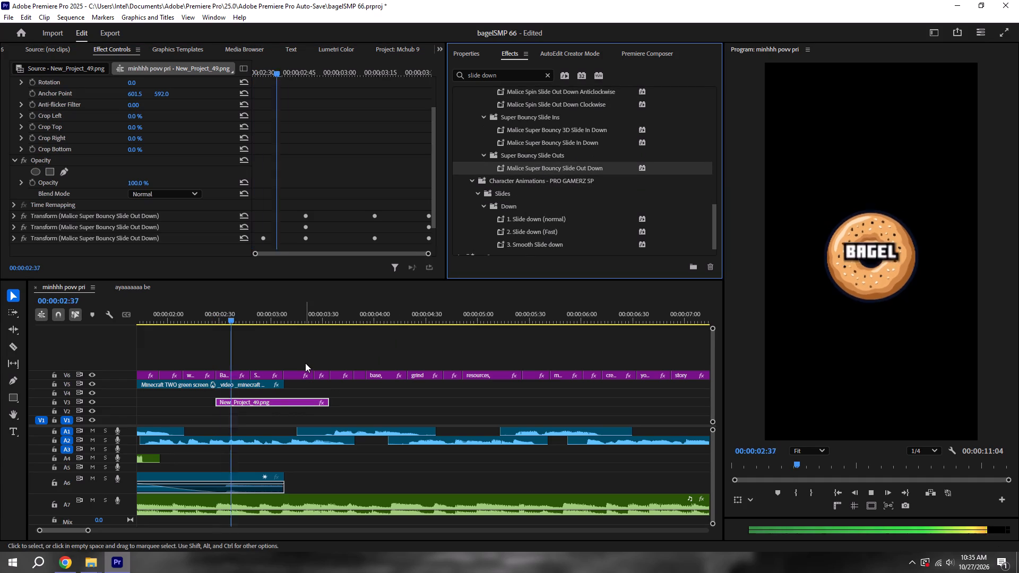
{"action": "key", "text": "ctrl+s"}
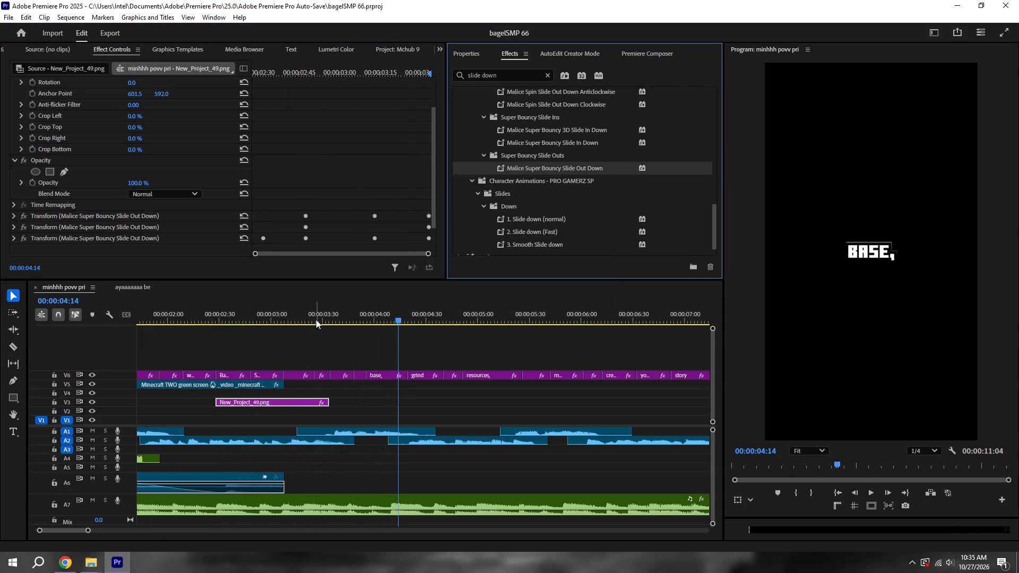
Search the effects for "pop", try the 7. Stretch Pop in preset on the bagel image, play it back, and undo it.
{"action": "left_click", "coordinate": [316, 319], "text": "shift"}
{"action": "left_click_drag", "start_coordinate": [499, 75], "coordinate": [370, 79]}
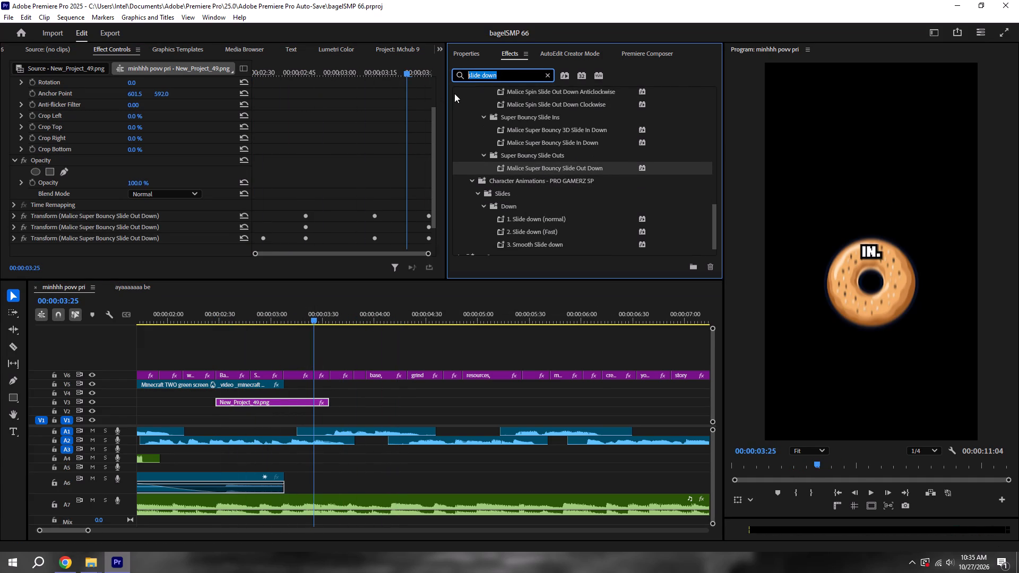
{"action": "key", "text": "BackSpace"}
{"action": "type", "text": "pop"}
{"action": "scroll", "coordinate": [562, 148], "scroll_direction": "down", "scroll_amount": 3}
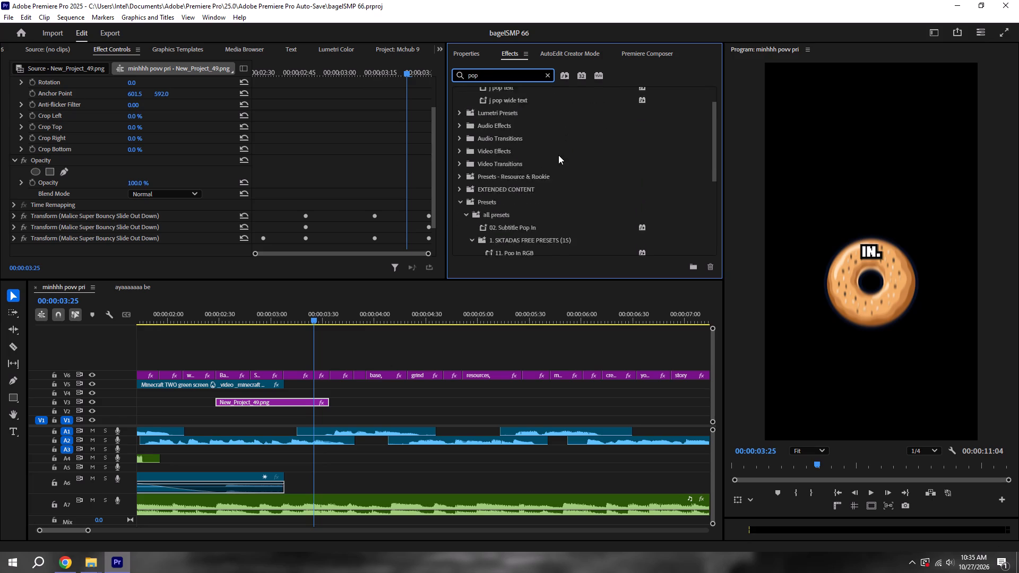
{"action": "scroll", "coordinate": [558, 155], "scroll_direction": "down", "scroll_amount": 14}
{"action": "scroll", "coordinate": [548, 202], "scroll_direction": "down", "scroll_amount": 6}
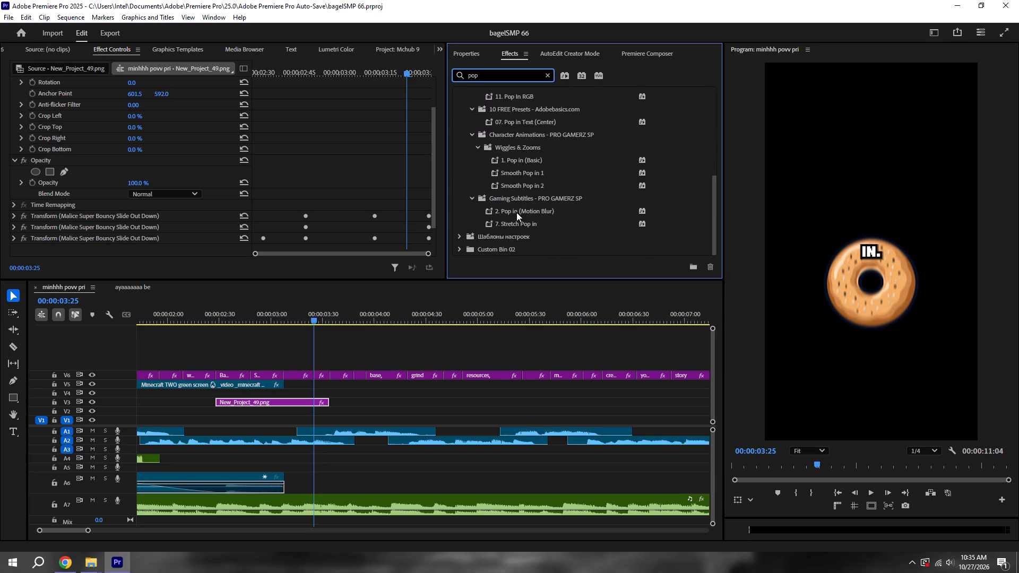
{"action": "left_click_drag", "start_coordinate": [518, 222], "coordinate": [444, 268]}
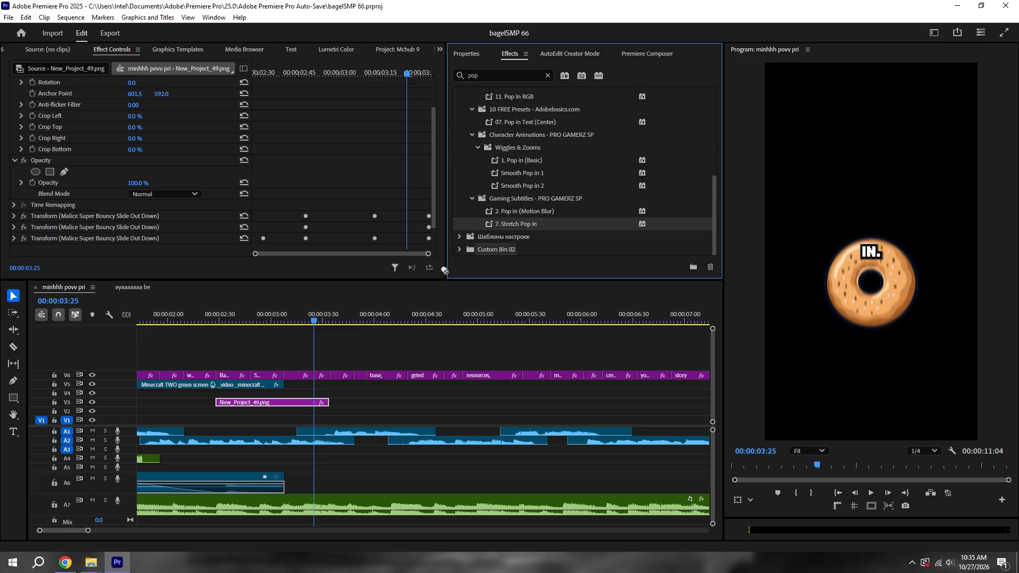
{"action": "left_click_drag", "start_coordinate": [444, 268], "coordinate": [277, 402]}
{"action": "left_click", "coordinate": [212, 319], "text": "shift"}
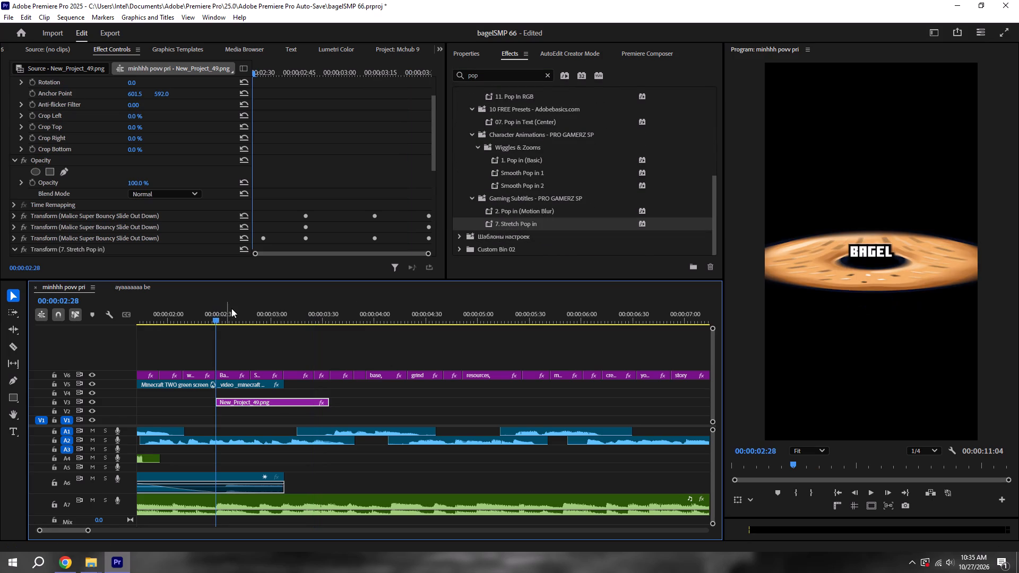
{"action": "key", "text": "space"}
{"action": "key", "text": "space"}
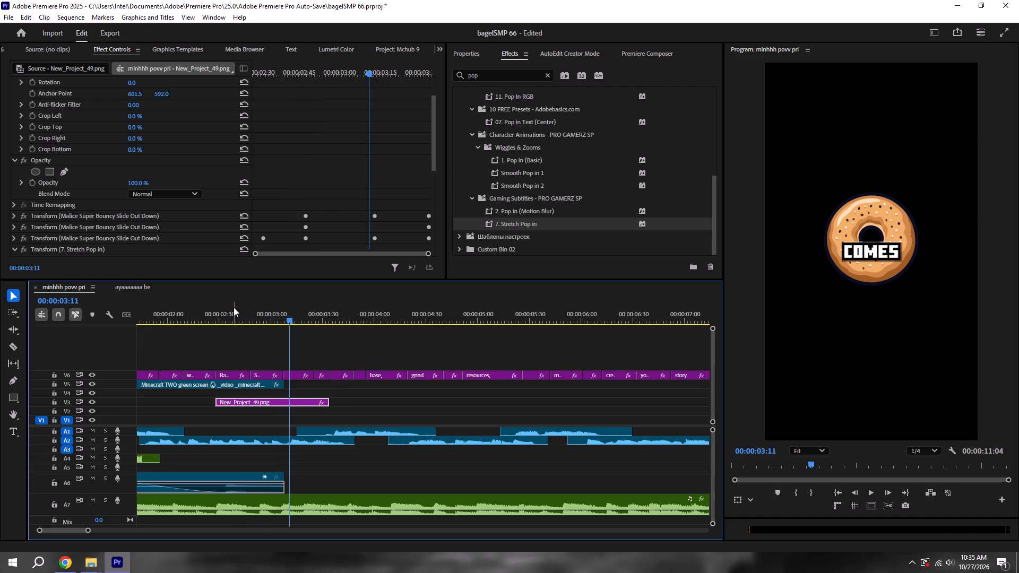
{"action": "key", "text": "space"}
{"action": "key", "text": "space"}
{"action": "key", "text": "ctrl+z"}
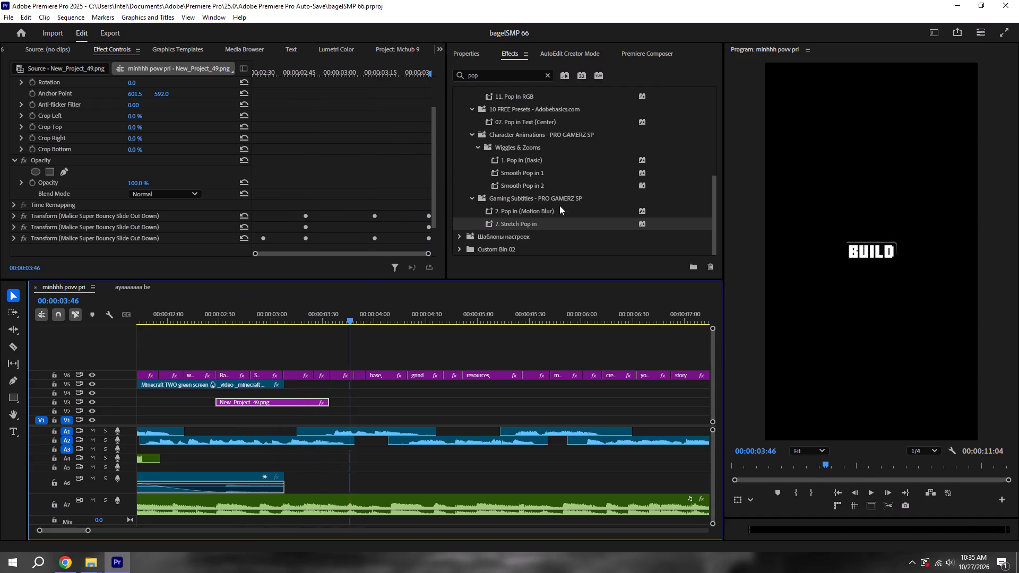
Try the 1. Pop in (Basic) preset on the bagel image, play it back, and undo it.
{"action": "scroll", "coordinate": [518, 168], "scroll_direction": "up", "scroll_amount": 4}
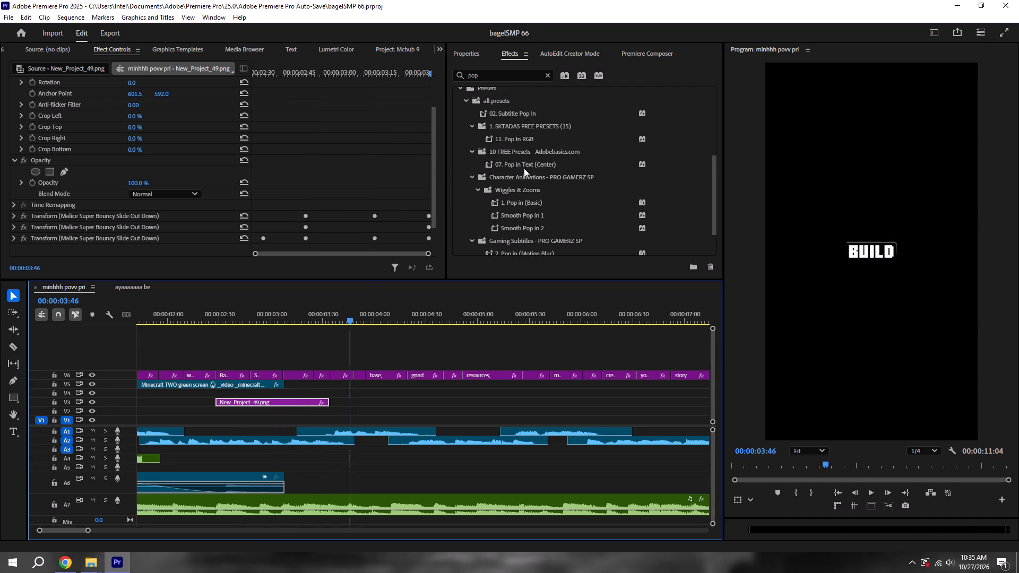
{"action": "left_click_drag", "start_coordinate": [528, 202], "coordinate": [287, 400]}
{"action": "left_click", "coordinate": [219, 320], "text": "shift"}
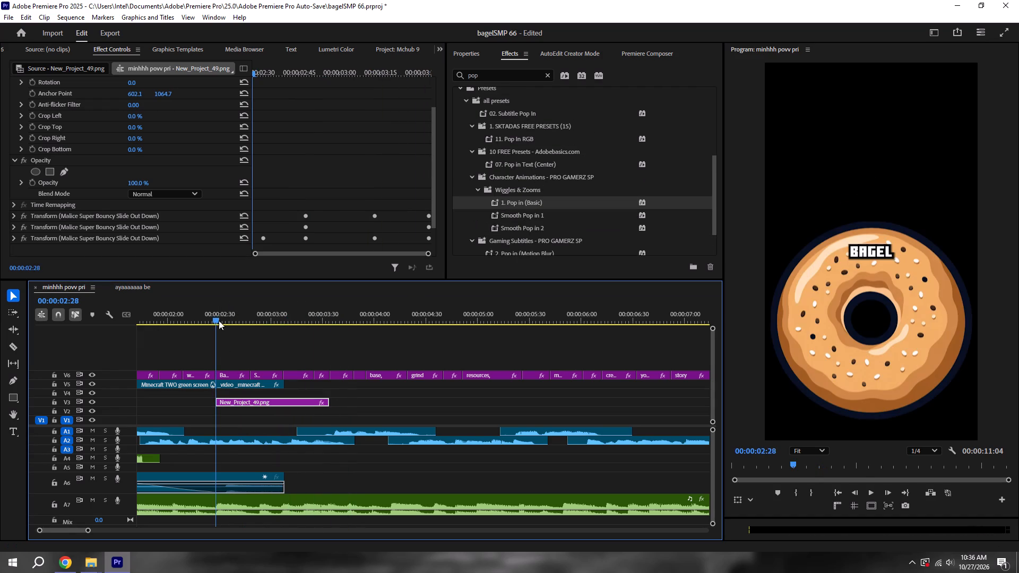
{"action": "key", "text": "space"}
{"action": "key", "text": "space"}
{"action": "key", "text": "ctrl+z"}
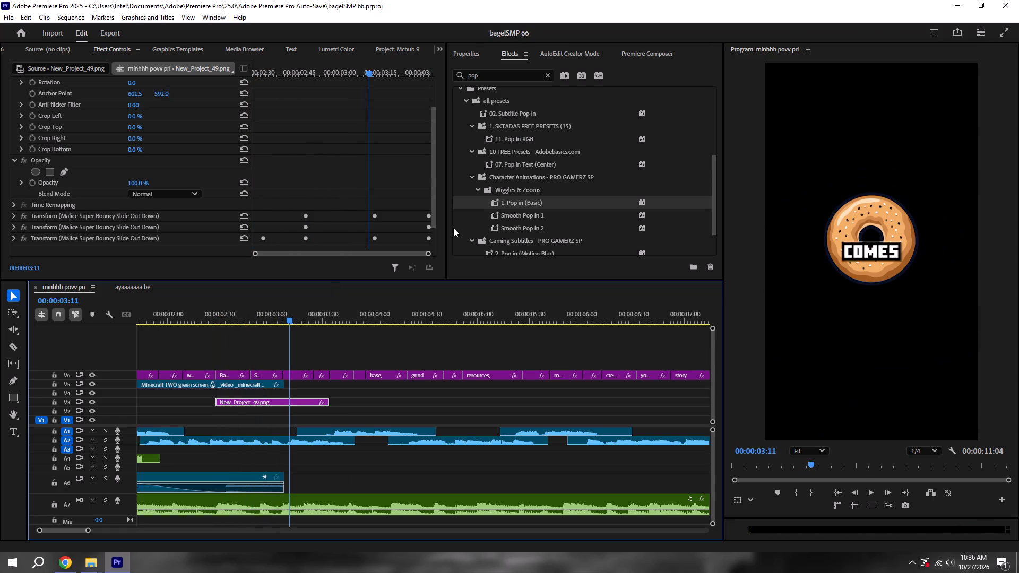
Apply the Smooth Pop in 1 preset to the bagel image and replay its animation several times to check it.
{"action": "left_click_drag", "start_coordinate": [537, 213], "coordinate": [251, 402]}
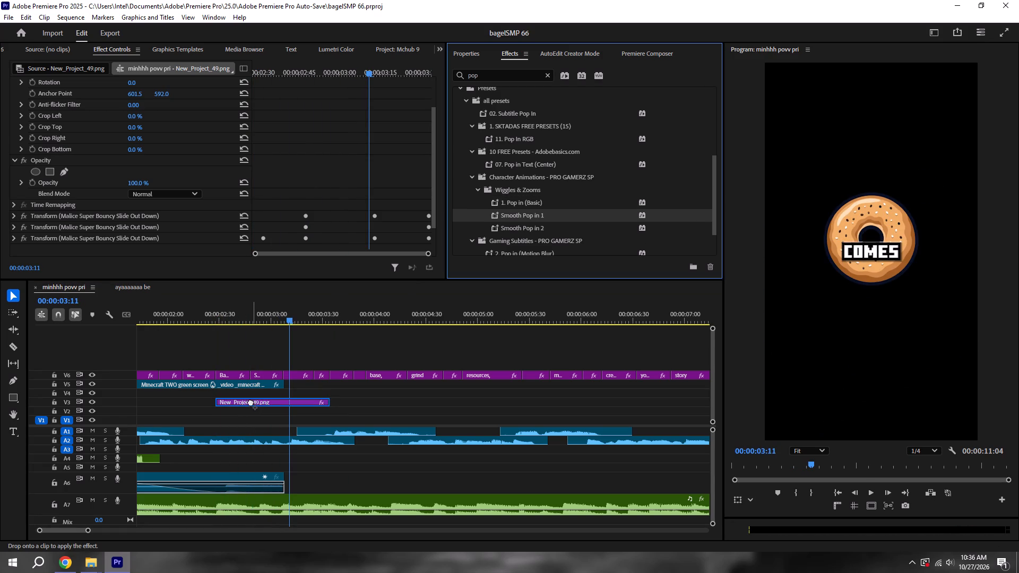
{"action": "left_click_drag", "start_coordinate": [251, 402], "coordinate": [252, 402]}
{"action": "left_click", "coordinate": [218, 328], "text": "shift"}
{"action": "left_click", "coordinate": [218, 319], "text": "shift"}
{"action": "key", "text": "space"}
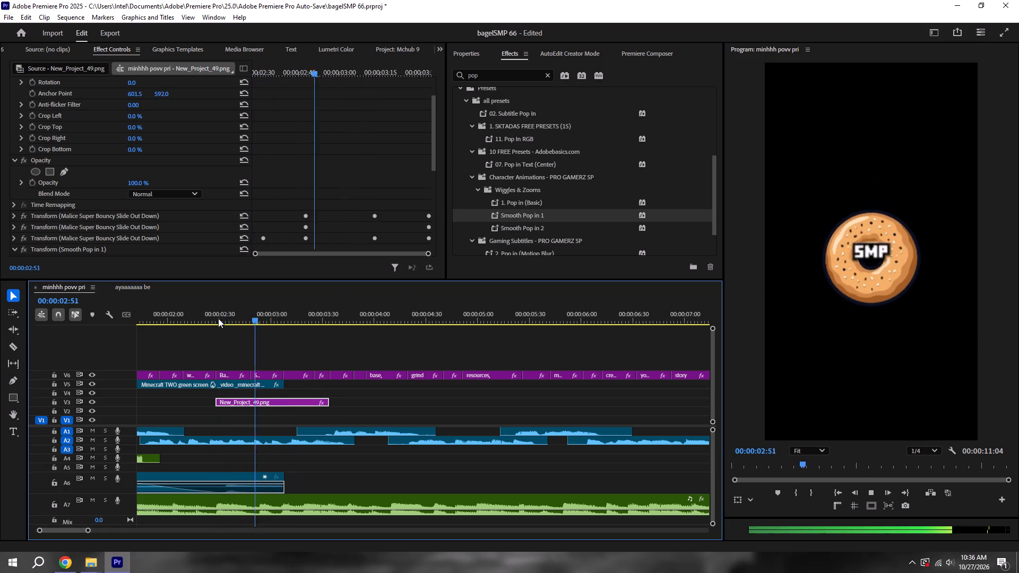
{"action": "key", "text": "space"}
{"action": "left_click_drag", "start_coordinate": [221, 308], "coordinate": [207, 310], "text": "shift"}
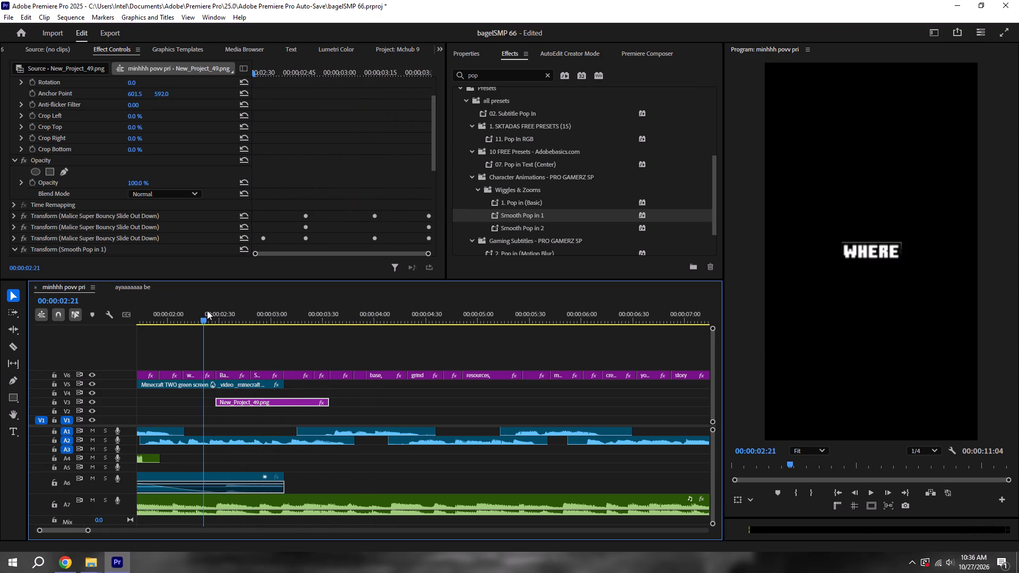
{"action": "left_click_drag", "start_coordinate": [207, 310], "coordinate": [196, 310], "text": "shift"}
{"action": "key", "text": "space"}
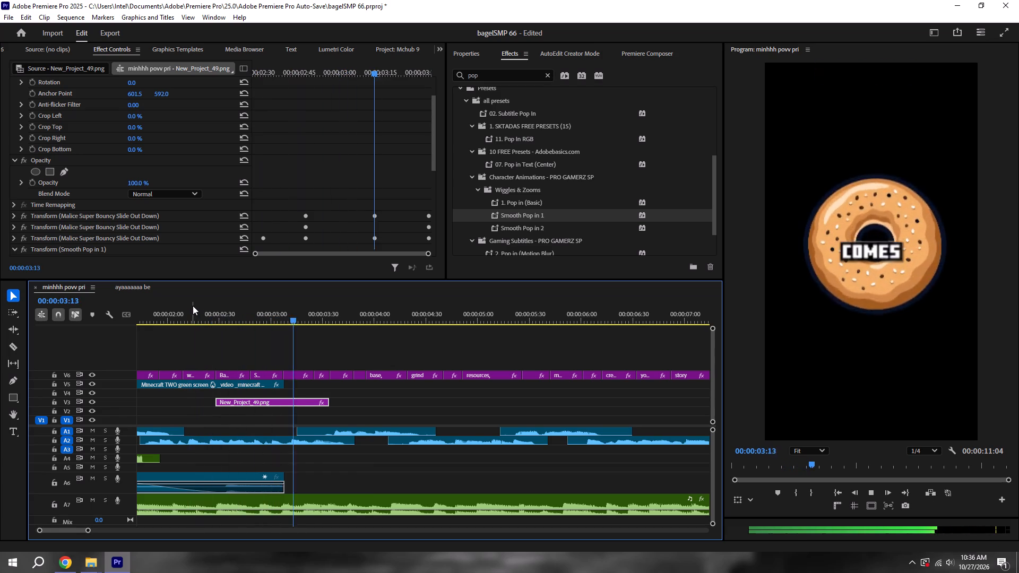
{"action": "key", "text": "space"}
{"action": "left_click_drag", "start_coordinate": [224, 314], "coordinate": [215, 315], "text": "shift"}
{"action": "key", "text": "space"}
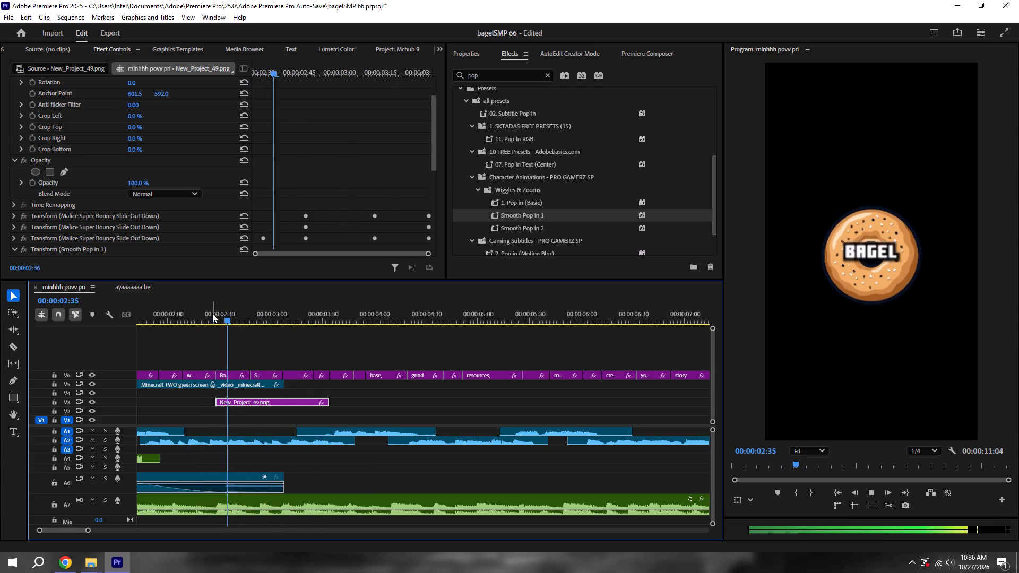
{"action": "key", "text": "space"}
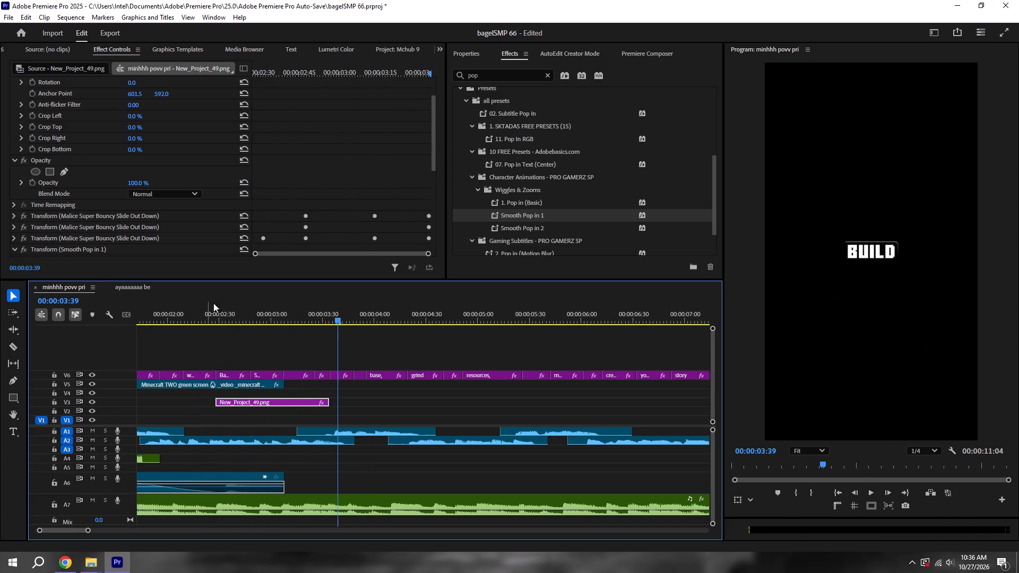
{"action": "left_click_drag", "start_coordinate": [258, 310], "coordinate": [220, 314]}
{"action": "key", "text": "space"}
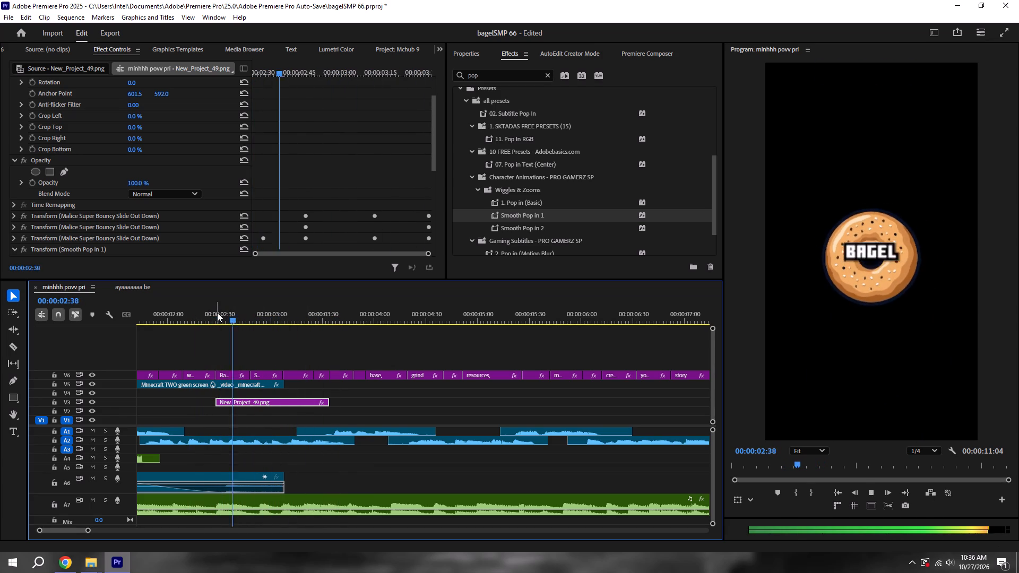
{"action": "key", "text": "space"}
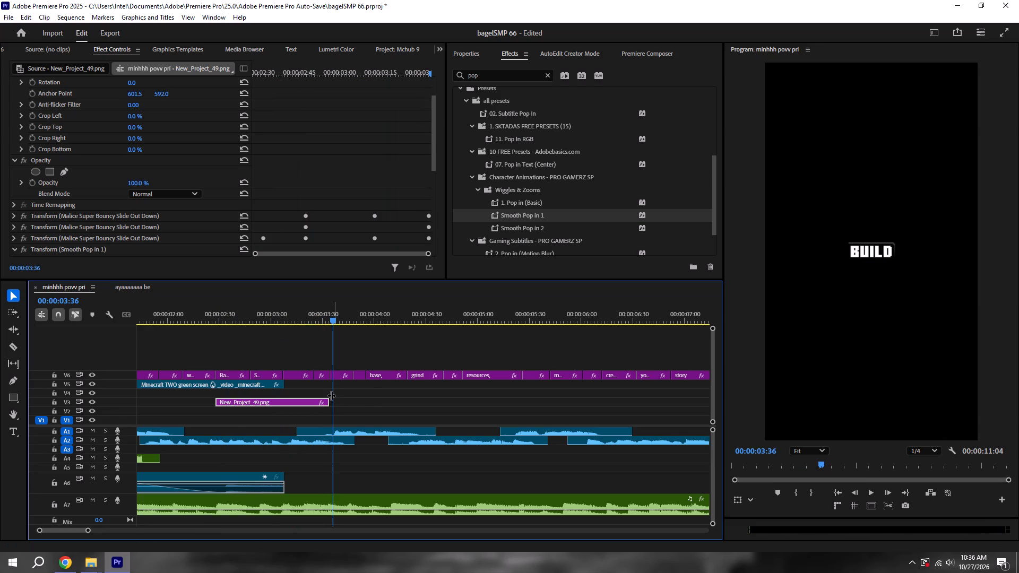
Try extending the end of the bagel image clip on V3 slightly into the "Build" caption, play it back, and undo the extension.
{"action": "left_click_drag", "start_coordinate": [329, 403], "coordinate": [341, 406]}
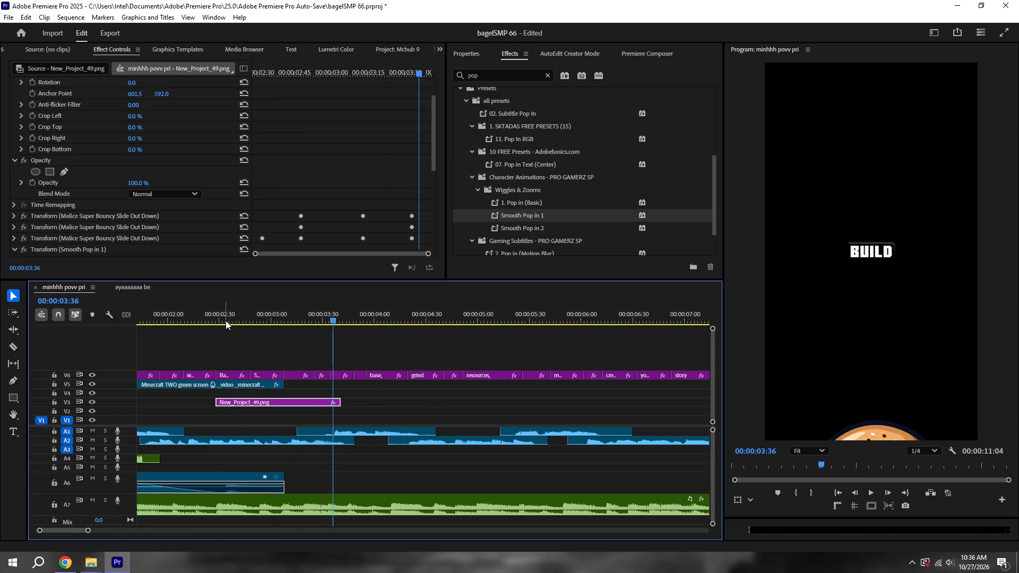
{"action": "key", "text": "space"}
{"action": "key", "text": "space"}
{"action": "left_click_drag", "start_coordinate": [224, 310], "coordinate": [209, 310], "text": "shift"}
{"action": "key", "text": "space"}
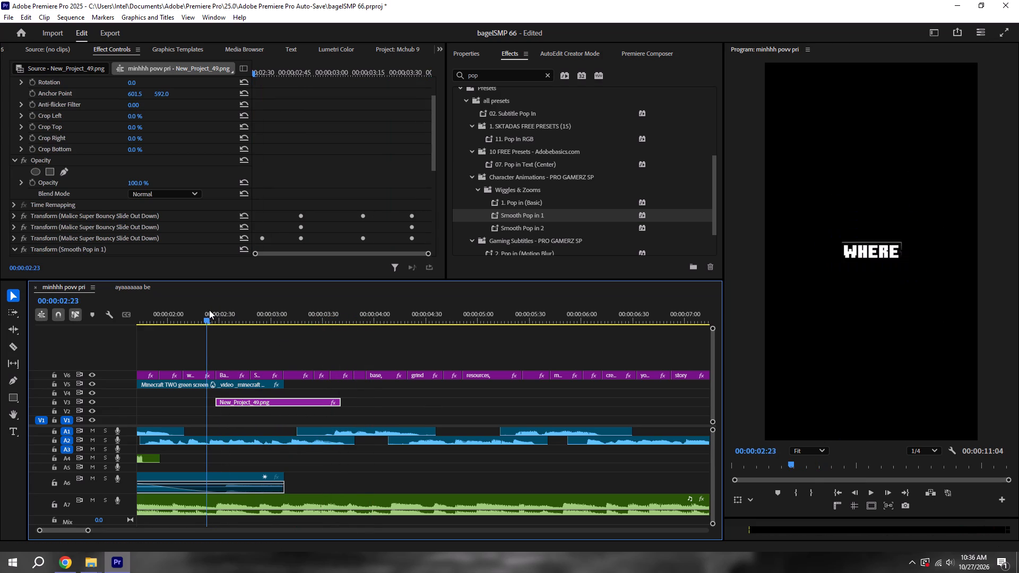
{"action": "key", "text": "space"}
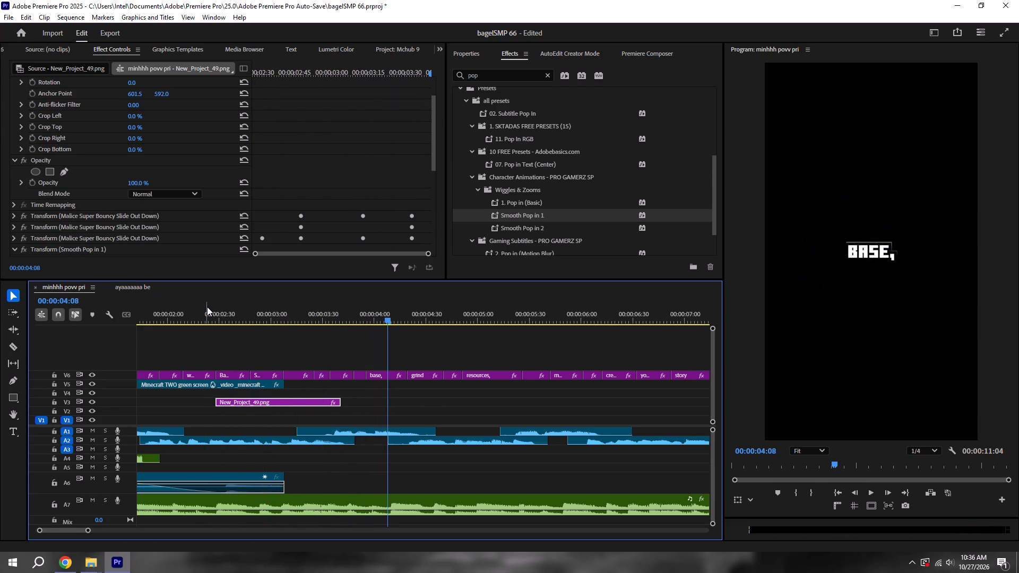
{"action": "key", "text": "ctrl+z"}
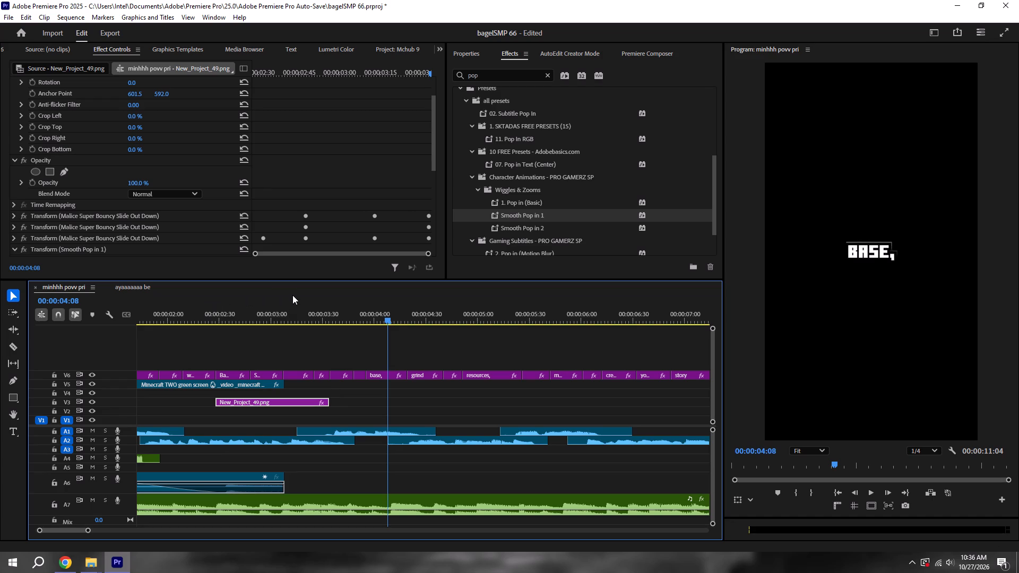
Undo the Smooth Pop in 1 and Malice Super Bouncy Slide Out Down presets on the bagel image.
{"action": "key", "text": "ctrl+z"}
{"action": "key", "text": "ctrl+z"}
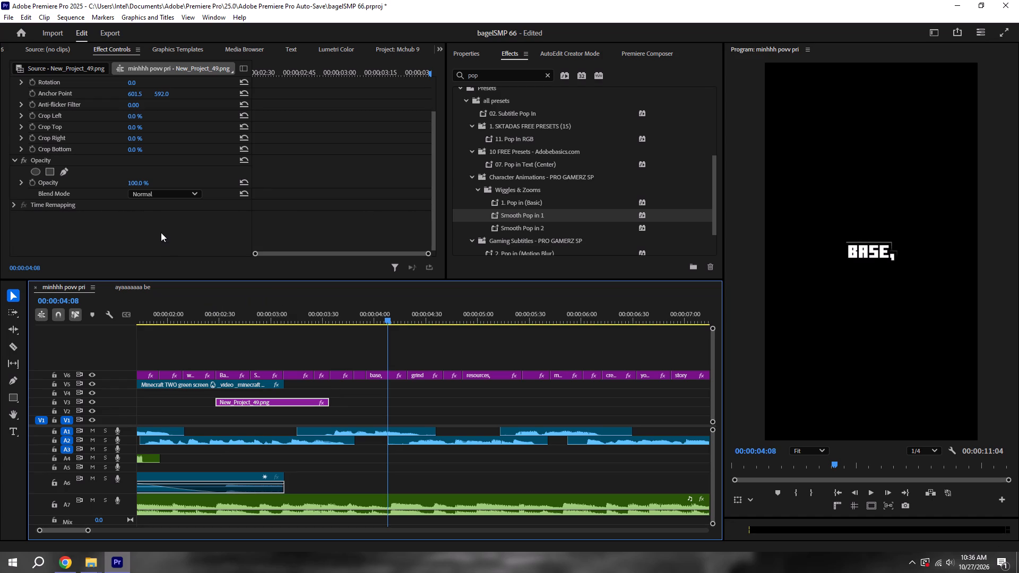
Replace the effects search with "slide dow" to find slide-down presets for the bagel image.
{"action": "scroll", "coordinate": [524, 184], "scroll_direction": "down", "scroll_amount": 6}
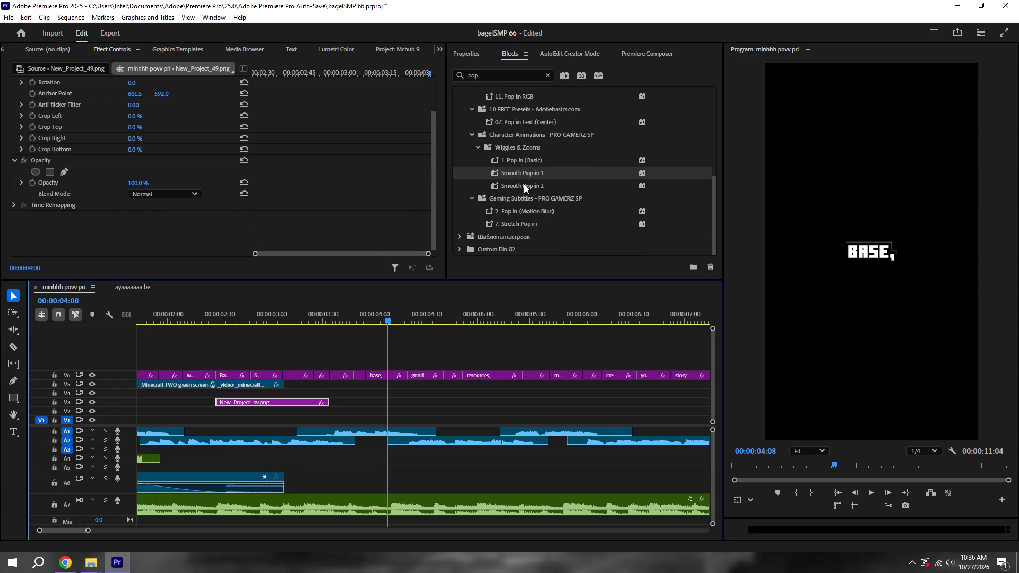
{"action": "scroll", "coordinate": [524, 184], "scroll_direction": "down", "scroll_amount": 4}
{"action": "scroll", "coordinate": [524, 167], "scroll_direction": "up", "scroll_amount": 16}
{"action": "left_click_drag", "start_coordinate": [483, 72], "coordinate": [426, 73]}
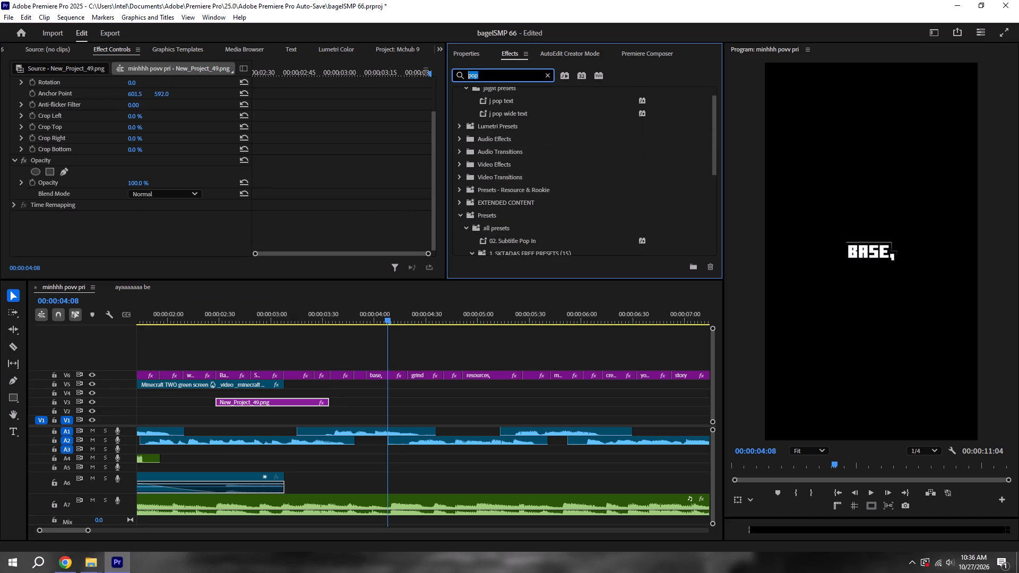
{"action": "left_click_drag", "start_coordinate": [426, 73], "coordinate": [362, 73]}
{"action": "key", "text": "BackSpace"}
{"action": "type", "text": "slide dwo"}
{"action": "key", "text": "BackSpace"}
{"action": "key", "text": "BackSpace"}
{"action": "key", "text": "BackSpace"}
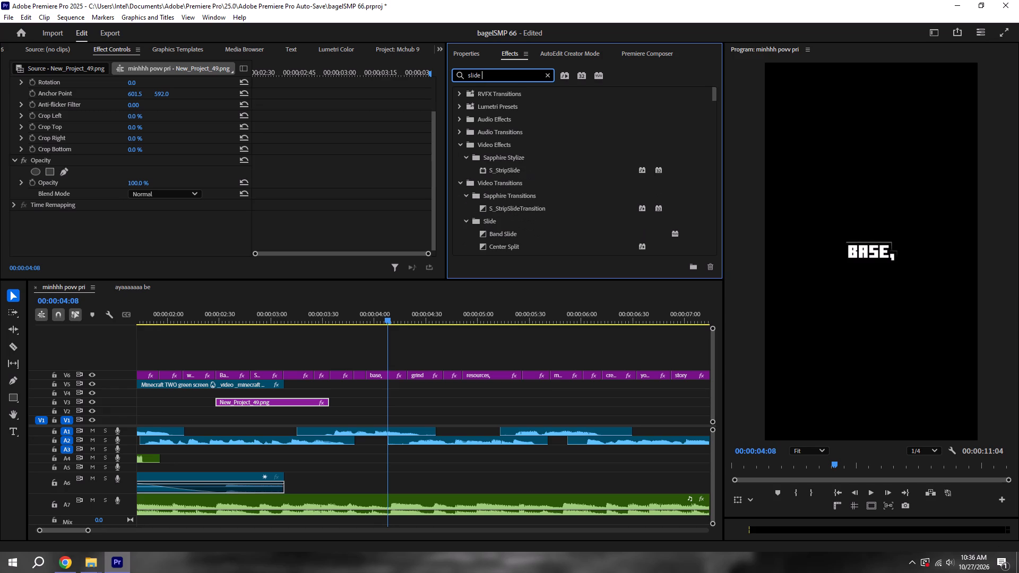
{"action": "type", "text": "dow"}
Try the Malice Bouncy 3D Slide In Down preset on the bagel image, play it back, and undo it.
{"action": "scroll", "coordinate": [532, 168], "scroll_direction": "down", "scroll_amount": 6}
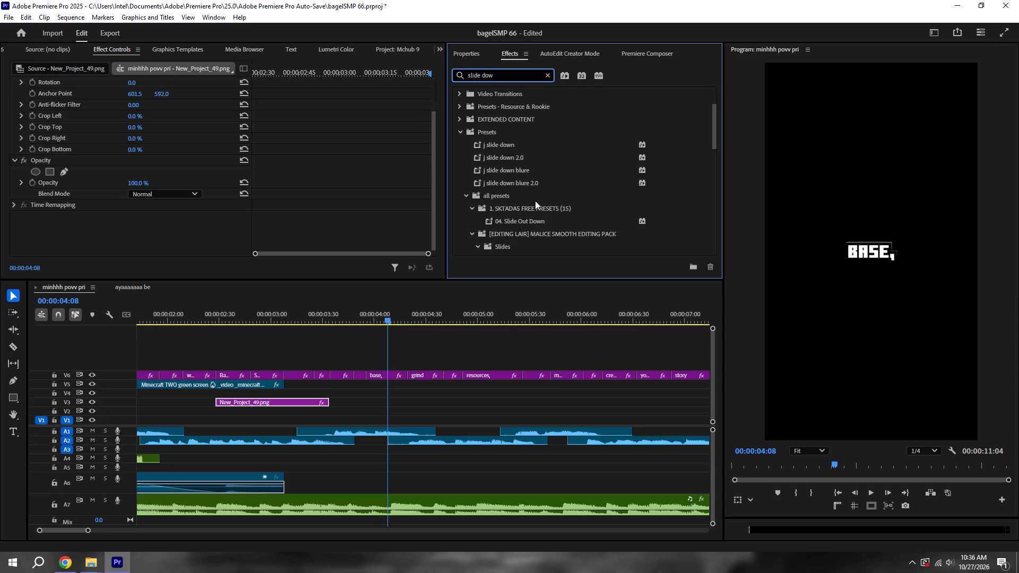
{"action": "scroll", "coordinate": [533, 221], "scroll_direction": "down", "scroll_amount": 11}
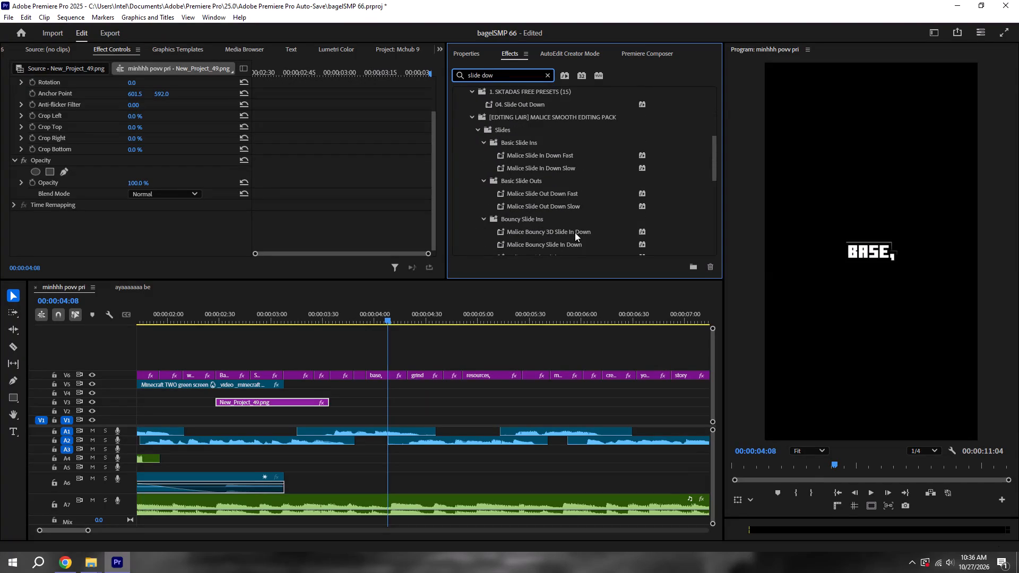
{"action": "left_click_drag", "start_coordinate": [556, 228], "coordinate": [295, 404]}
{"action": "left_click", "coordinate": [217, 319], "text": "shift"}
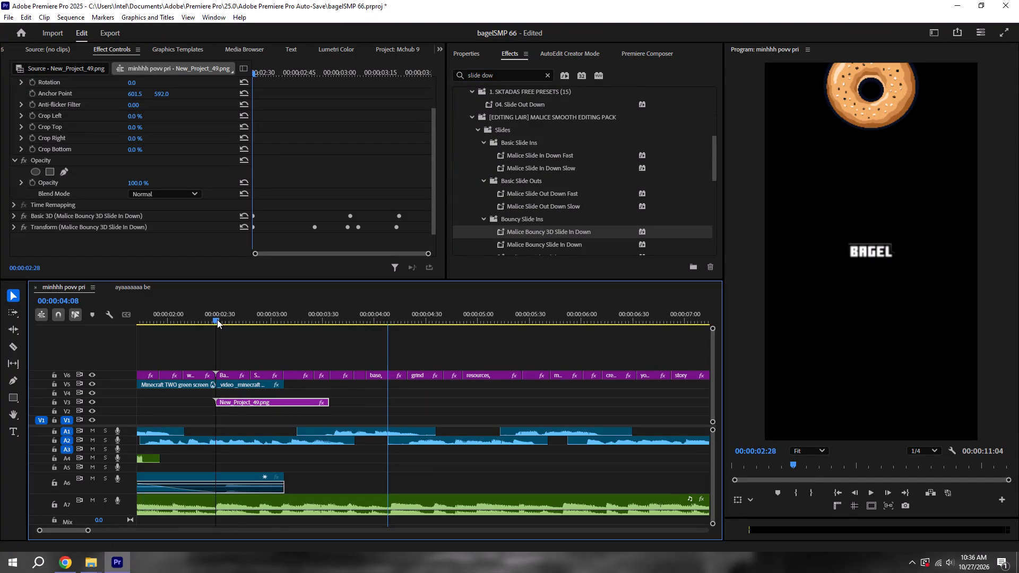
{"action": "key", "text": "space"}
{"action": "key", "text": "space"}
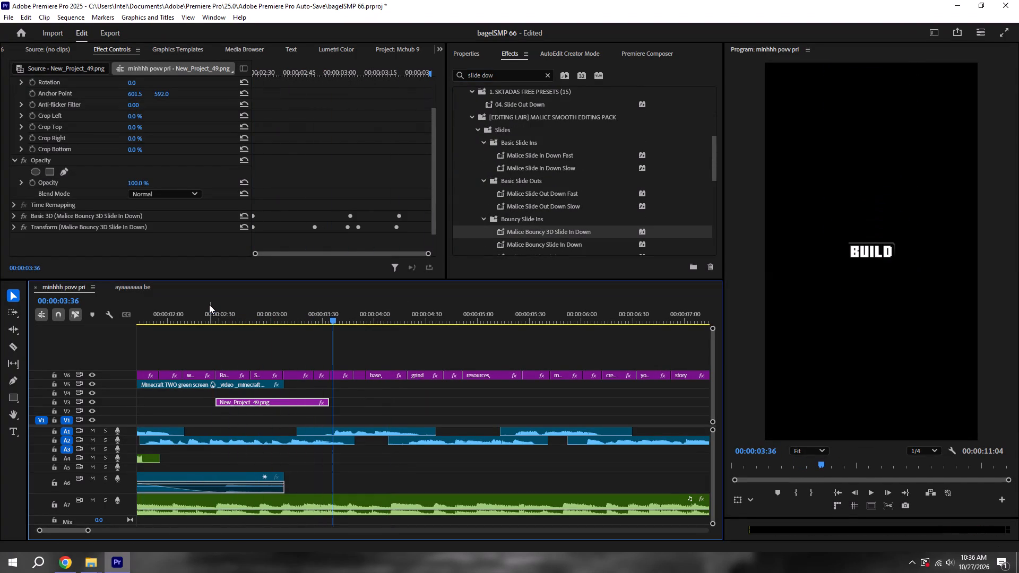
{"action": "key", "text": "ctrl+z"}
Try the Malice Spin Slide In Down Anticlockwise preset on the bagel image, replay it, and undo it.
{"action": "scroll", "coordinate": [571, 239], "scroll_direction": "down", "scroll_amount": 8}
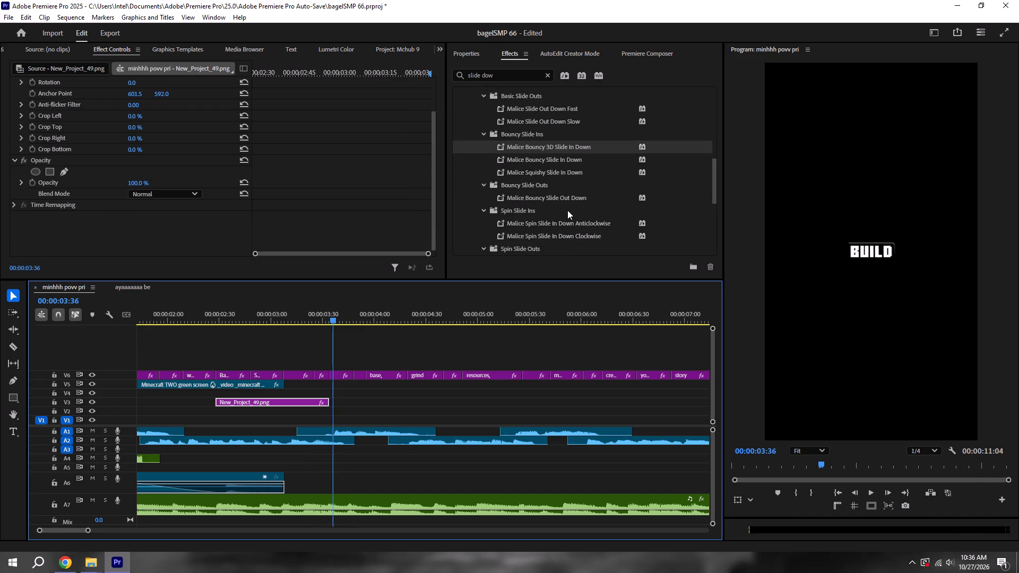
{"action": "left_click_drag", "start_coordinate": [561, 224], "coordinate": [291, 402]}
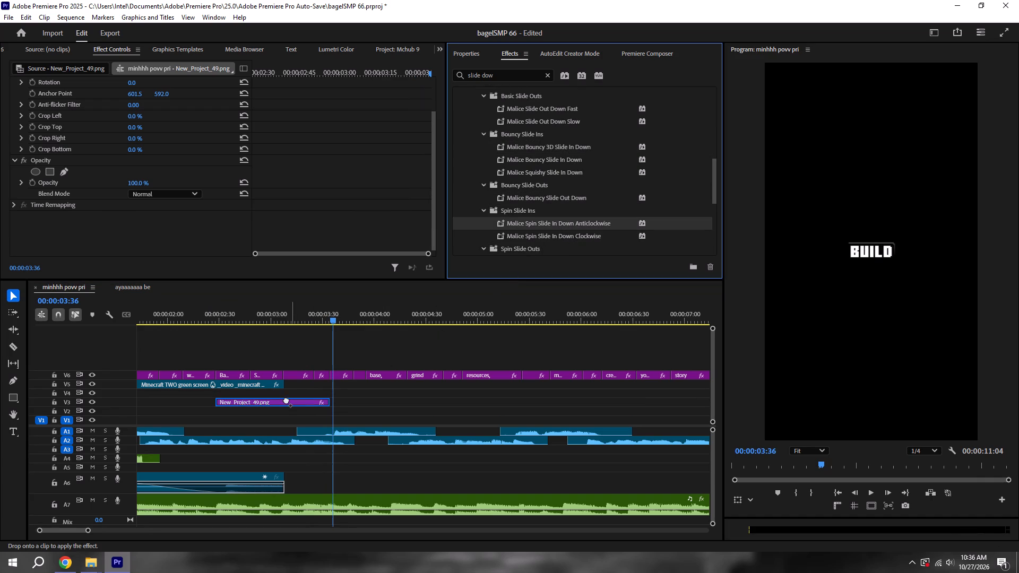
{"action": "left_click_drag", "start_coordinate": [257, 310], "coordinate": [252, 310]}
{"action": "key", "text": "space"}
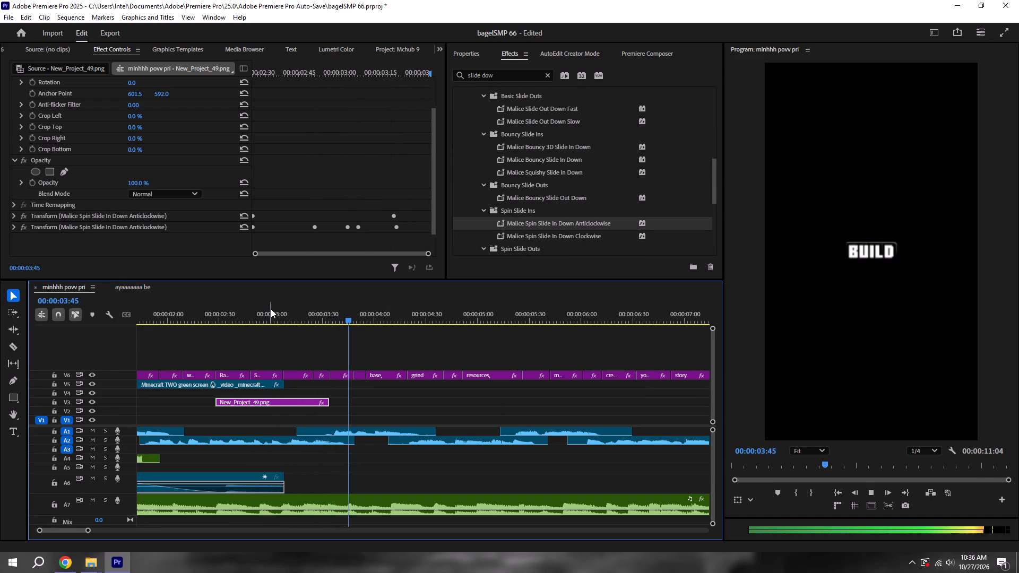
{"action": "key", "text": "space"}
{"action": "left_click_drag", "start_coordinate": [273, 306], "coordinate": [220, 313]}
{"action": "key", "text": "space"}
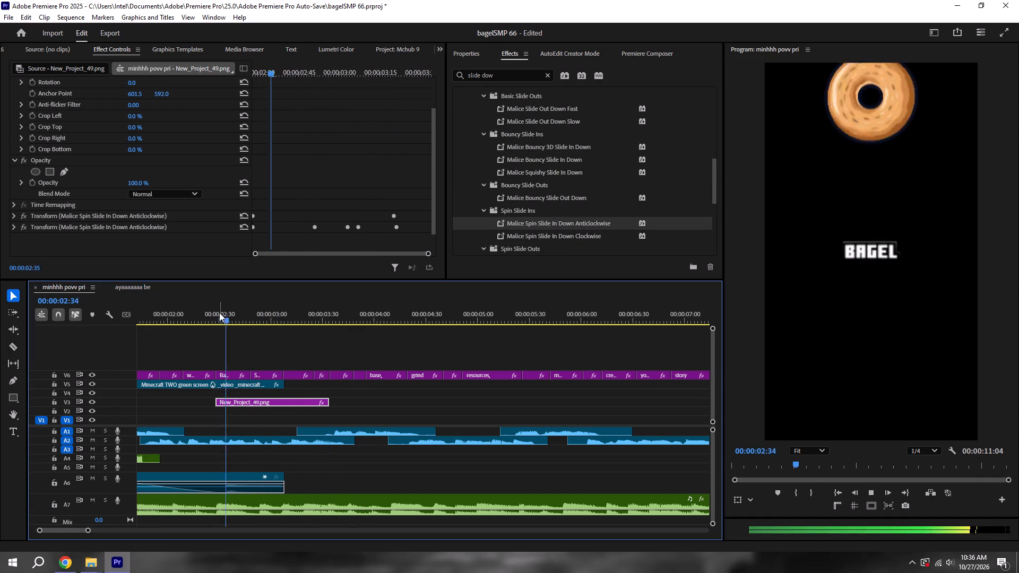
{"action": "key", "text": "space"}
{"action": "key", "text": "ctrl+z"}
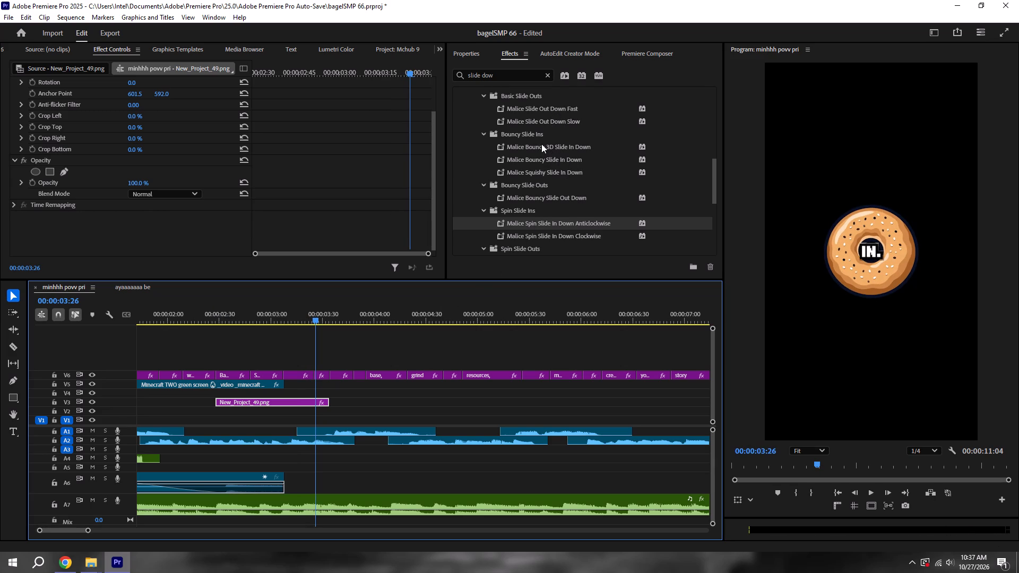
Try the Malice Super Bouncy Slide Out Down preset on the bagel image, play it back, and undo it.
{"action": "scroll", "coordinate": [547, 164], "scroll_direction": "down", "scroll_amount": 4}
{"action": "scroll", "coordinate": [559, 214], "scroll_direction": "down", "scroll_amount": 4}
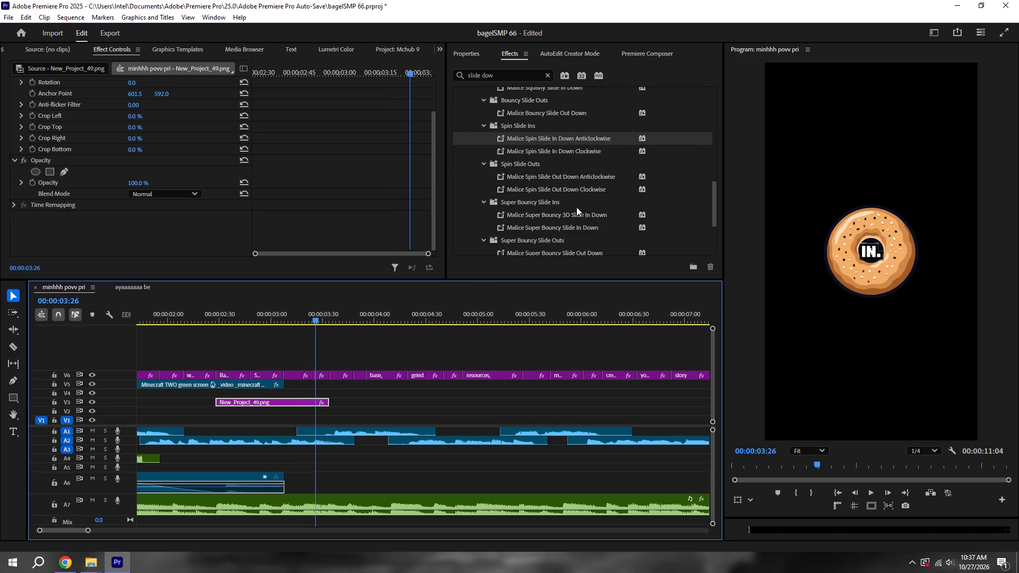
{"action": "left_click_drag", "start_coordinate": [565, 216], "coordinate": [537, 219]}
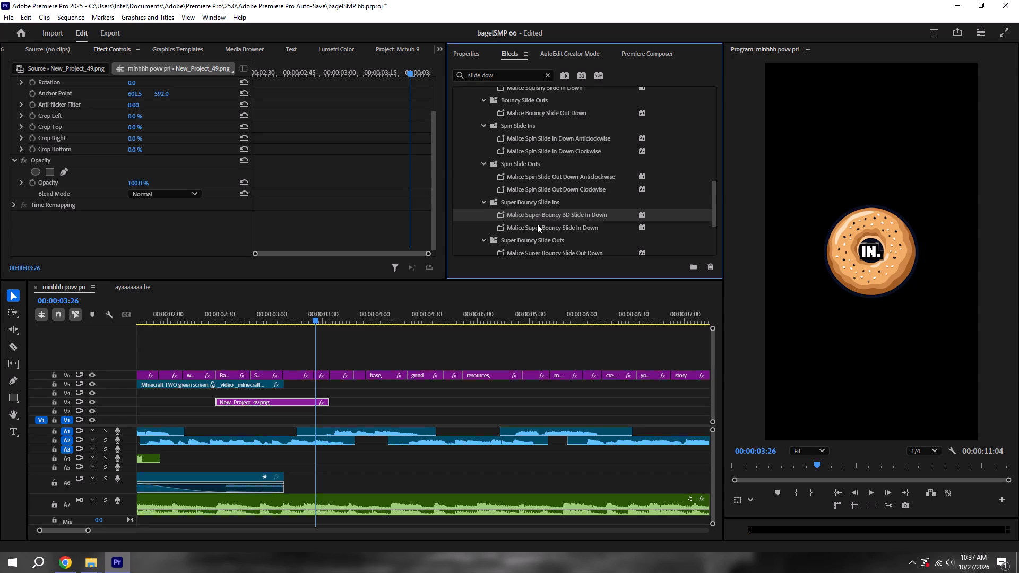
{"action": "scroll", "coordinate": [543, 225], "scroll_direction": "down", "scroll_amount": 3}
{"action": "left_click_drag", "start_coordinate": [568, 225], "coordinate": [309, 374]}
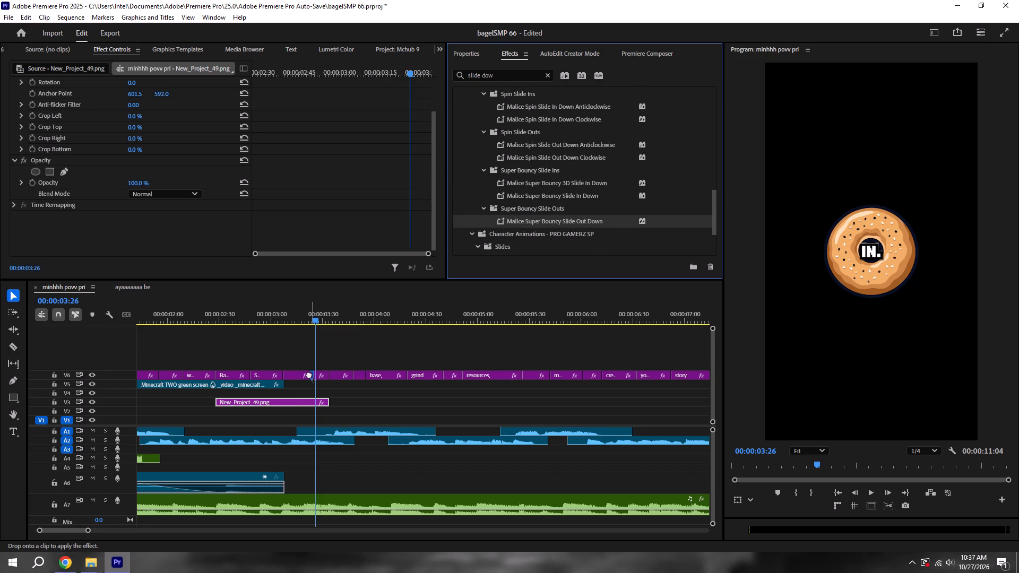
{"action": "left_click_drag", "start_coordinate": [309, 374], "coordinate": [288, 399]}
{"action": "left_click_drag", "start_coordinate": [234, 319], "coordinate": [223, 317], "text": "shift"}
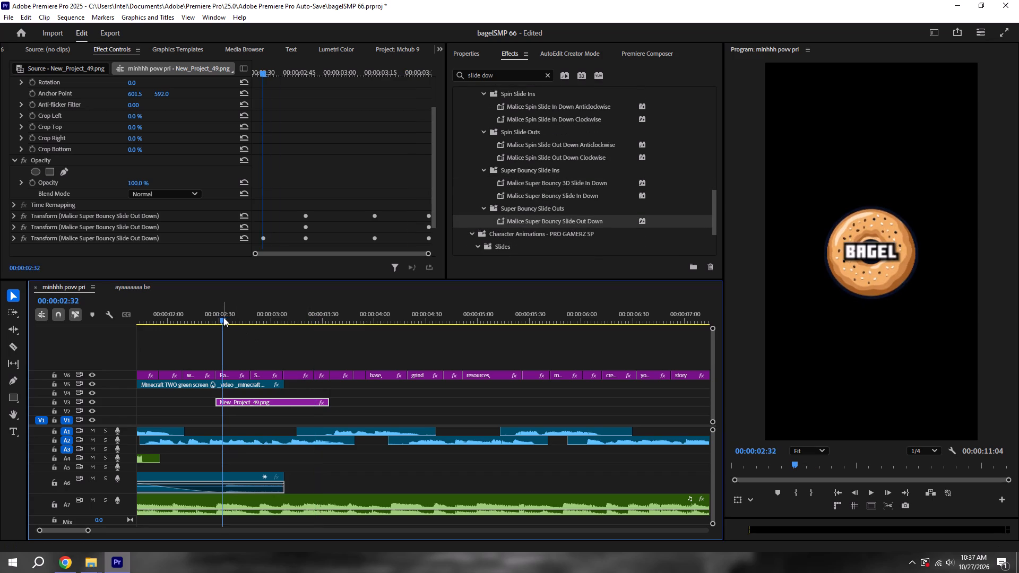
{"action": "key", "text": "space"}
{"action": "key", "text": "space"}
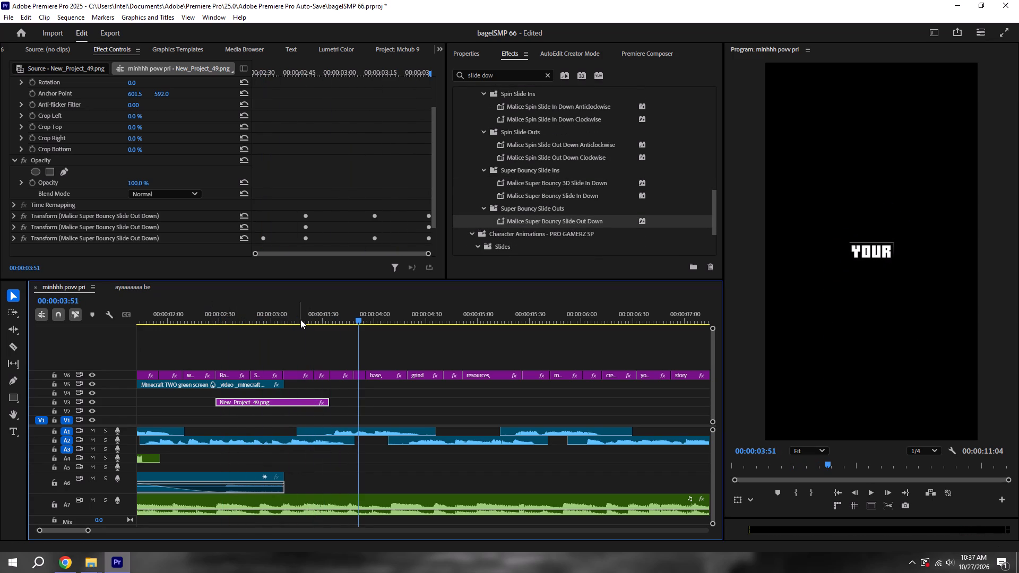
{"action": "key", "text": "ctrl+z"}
Apply the Malice Super Bouncy Slide In Down preset to the bagel image and replay its entrance to check it.
{"action": "left_click_drag", "start_coordinate": [588, 196], "coordinate": [335, 390]}
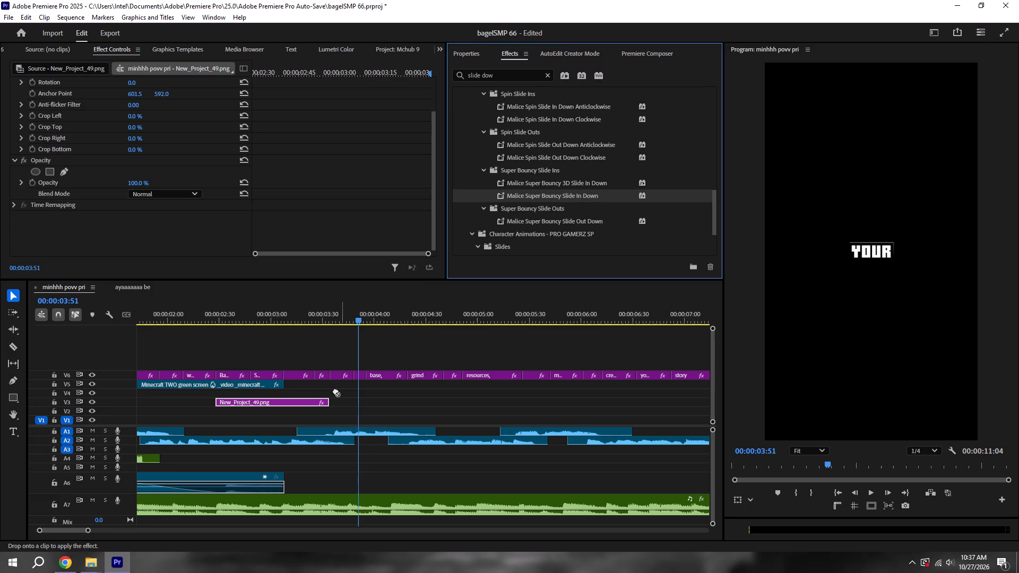
{"action": "left_click_drag", "start_coordinate": [335, 390], "coordinate": [279, 402]}
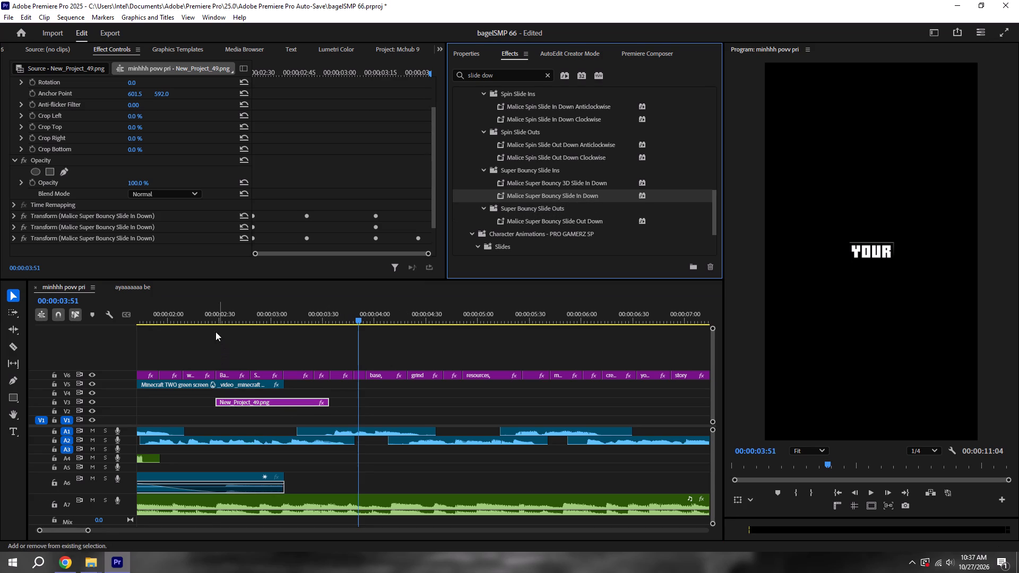
{"action": "left_click", "coordinate": [208, 320], "text": "shift"}
{"action": "left_click", "coordinate": [215, 318], "text": "shift"}
{"action": "key", "text": "space"}
{"action": "key", "text": "space"}
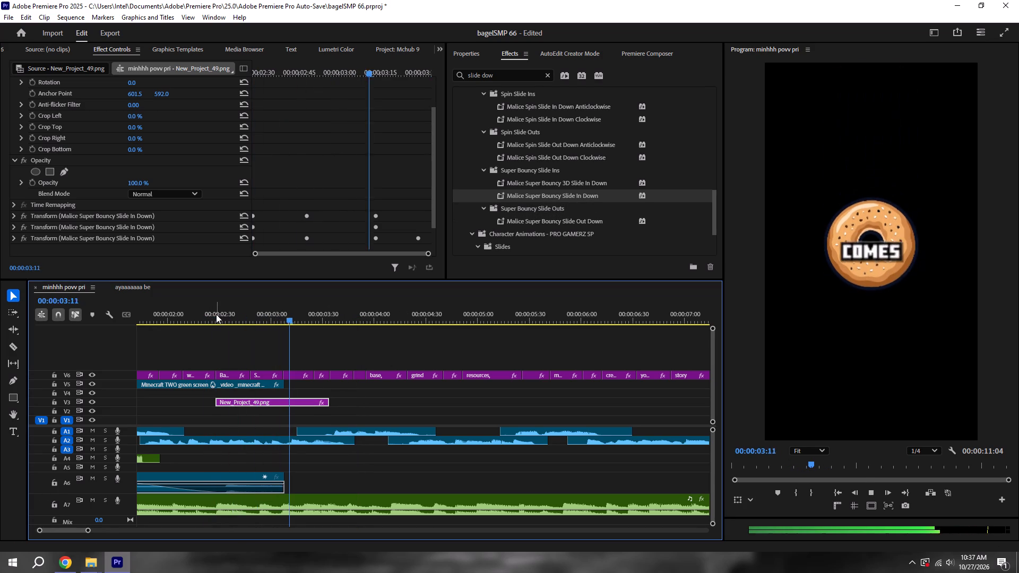
{"action": "left_click", "coordinate": [221, 309], "text": "shift"}
{"action": "key", "text": "space"}
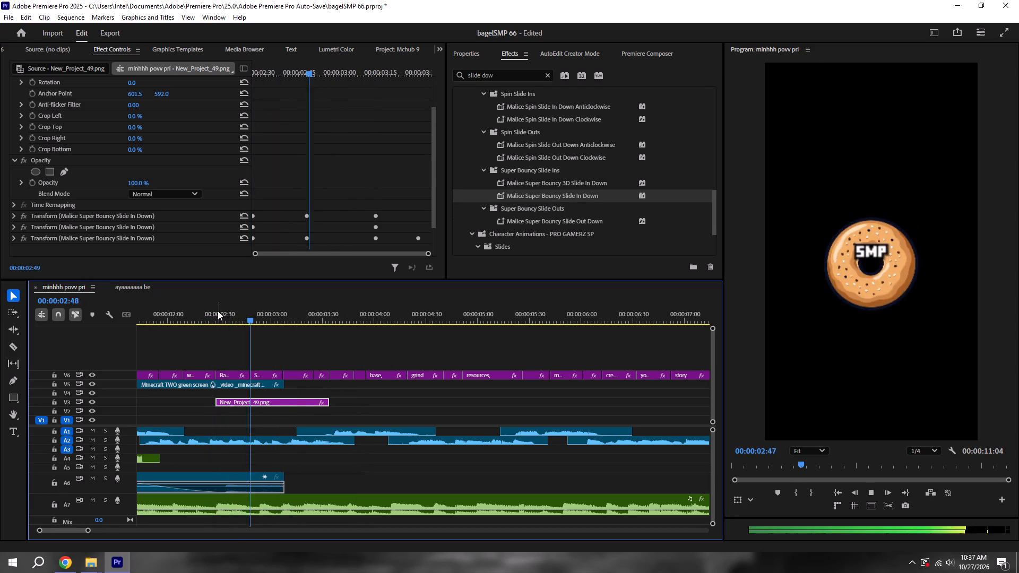
{"action": "key", "text": "space"}
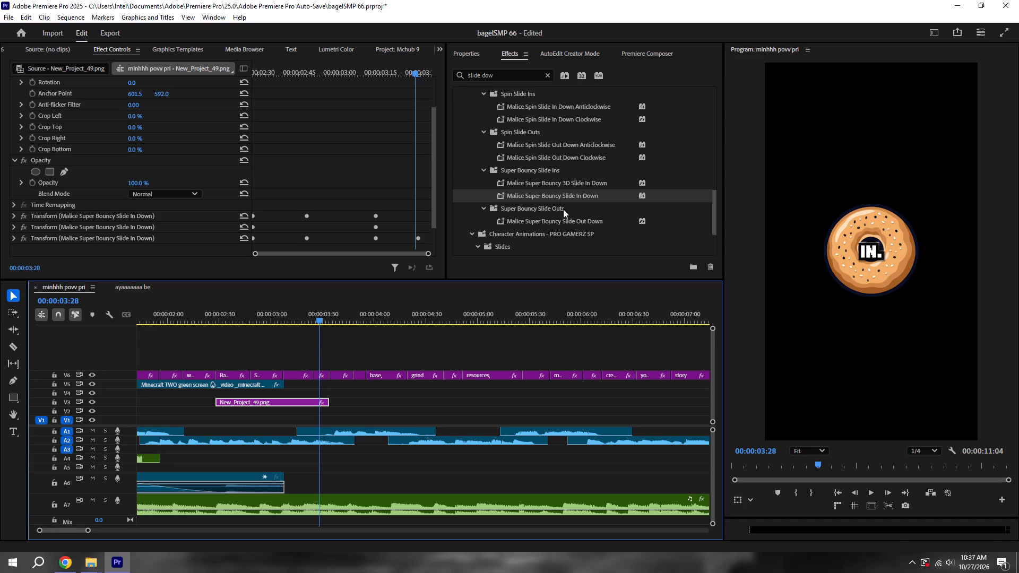
Add the Malice Spin Slide Out Down Anticlockwise preset to the bagel image and replay the combined animation several times.
{"action": "left_click_drag", "start_coordinate": [563, 147], "coordinate": [321, 400]}
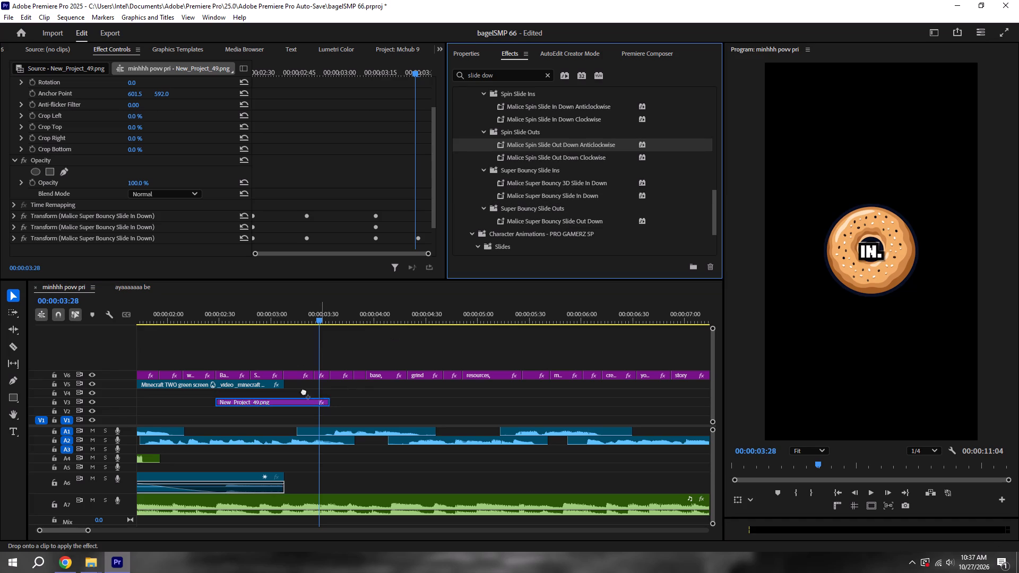
{"action": "left_click_drag", "start_coordinate": [246, 311], "coordinate": [209, 316], "text": "shift"}
{"action": "key", "text": "space"}
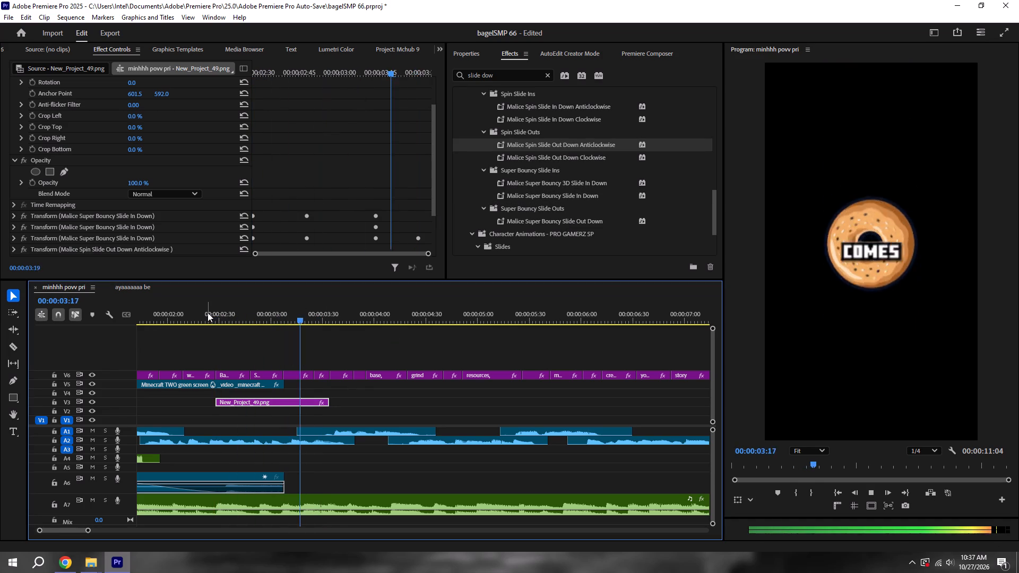
{"action": "left_click_drag", "start_coordinate": [229, 308], "coordinate": [190, 309], "text": "shift"}
{"action": "key", "text": "space"}
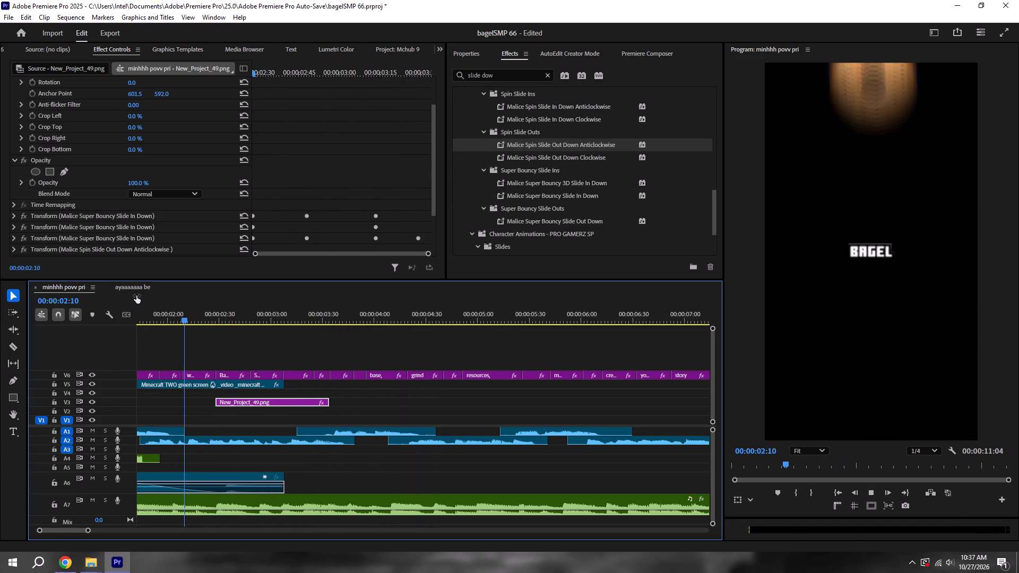
{"action": "key", "text": "space"}
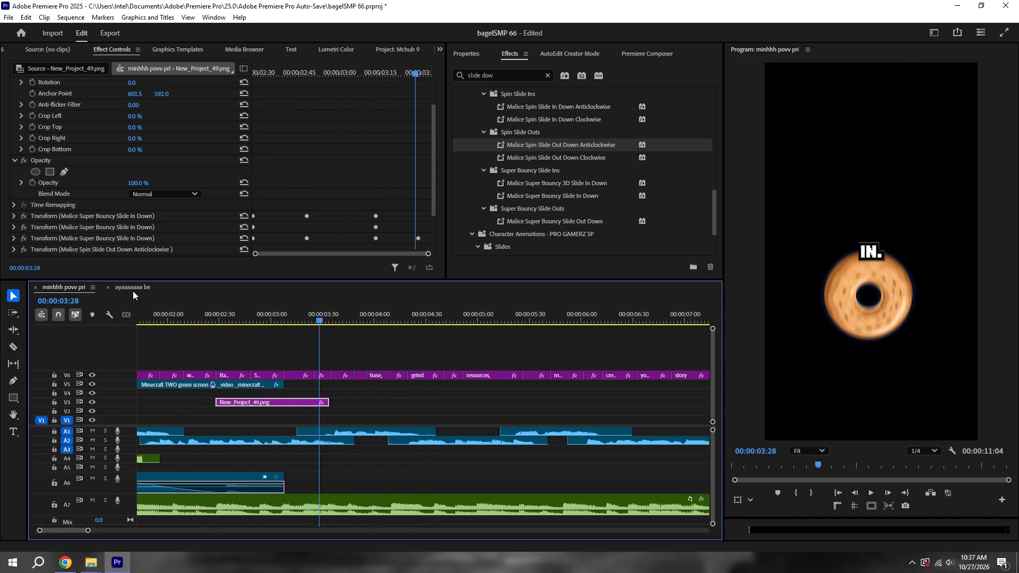
{"action": "key", "text": "space"}
{"action": "left_click", "coordinate": [172, 309], "text": "shift"}
{"action": "key", "text": "space"}
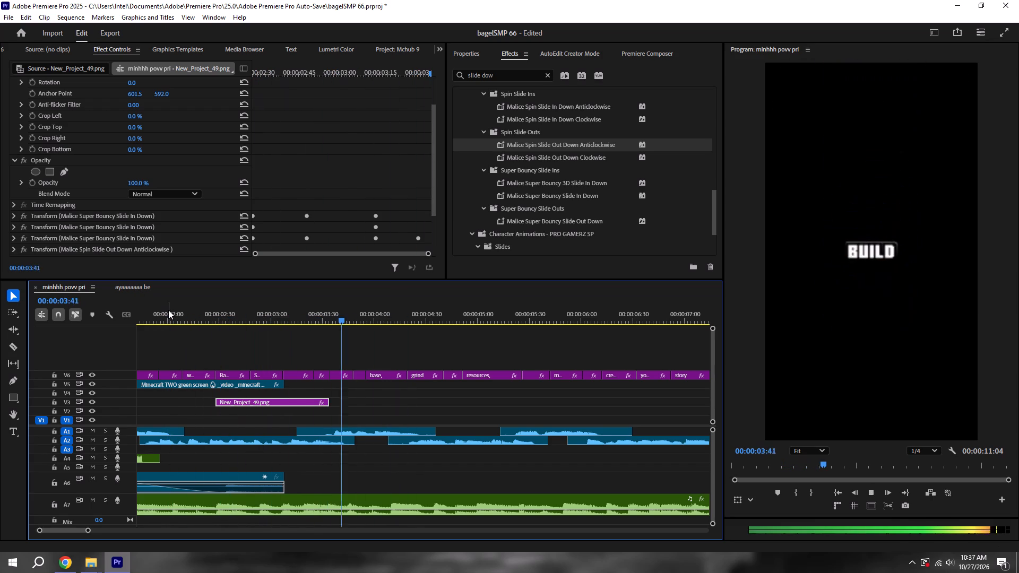
{"action": "key", "text": "space"}
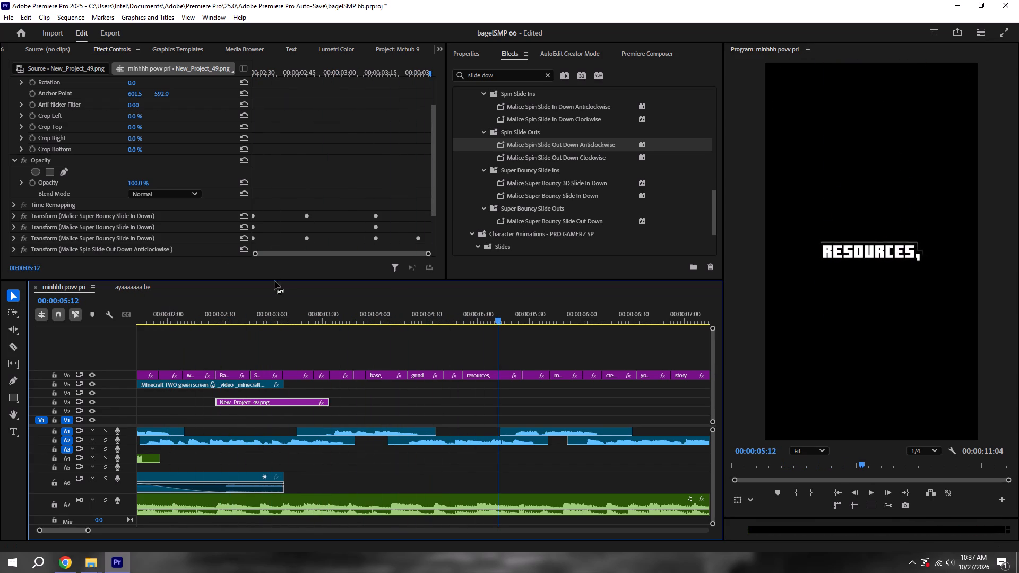
Move the first Anchor Point keyframe of the bagel's last Spin Slide Out Down Anticlockwise Transform earlier to about 00:00:02:38, and save the project.
{"action": "scroll", "coordinate": [141, 214], "scroll_direction": "down", "scroll_amount": 8}
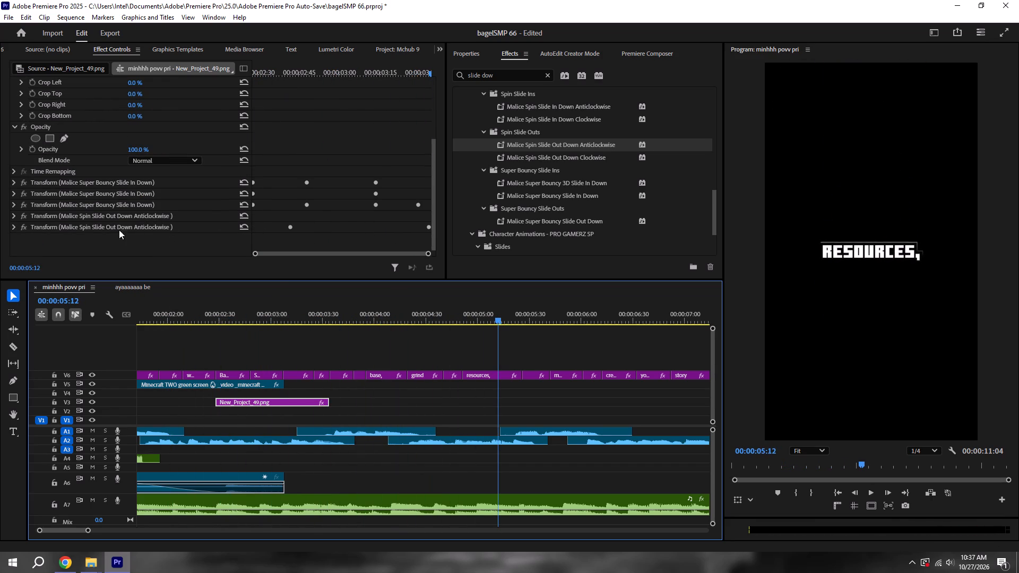
{"action": "left_click", "coordinate": [15, 228]}
{"action": "scroll", "coordinate": [124, 209], "scroll_direction": "down", "scroll_amount": 5}
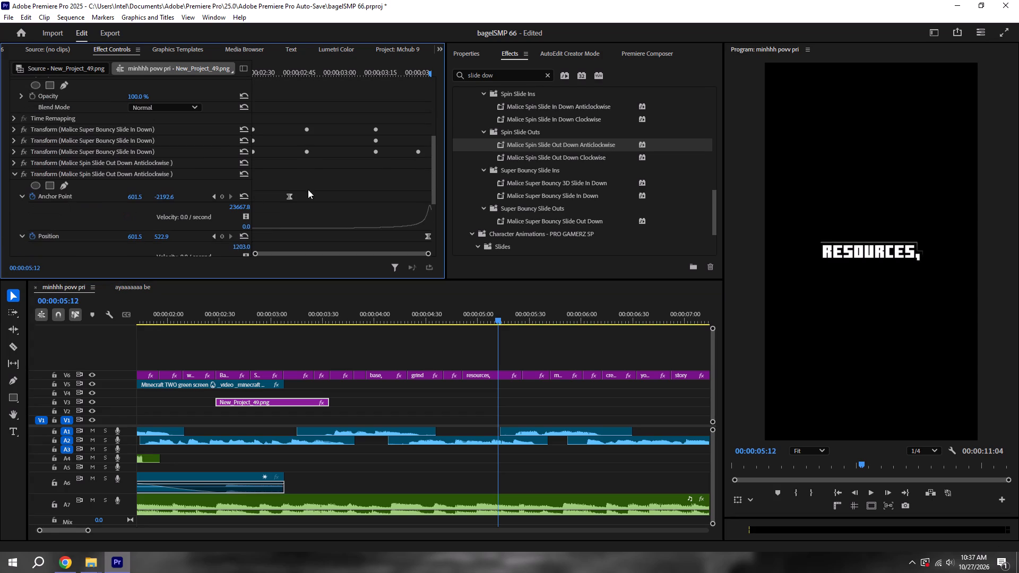
{"action": "left_click_drag", "start_coordinate": [291, 197], "coordinate": [279, 197]}
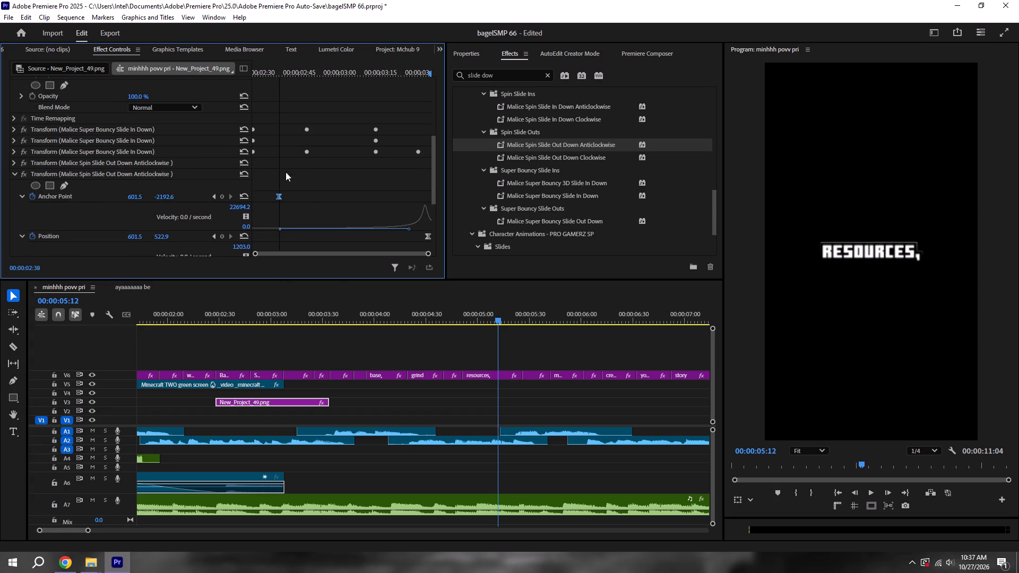
{"action": "key", "text": "ctrl+s"}
Play back the bagel animation with the retimed slide-out, and review it together with the surrounding captions.
{"action": "left_click_drag", "start_coordinate": [290, 70], "coordinate": [195, 70]}
{"action": "key", "text": "space"}
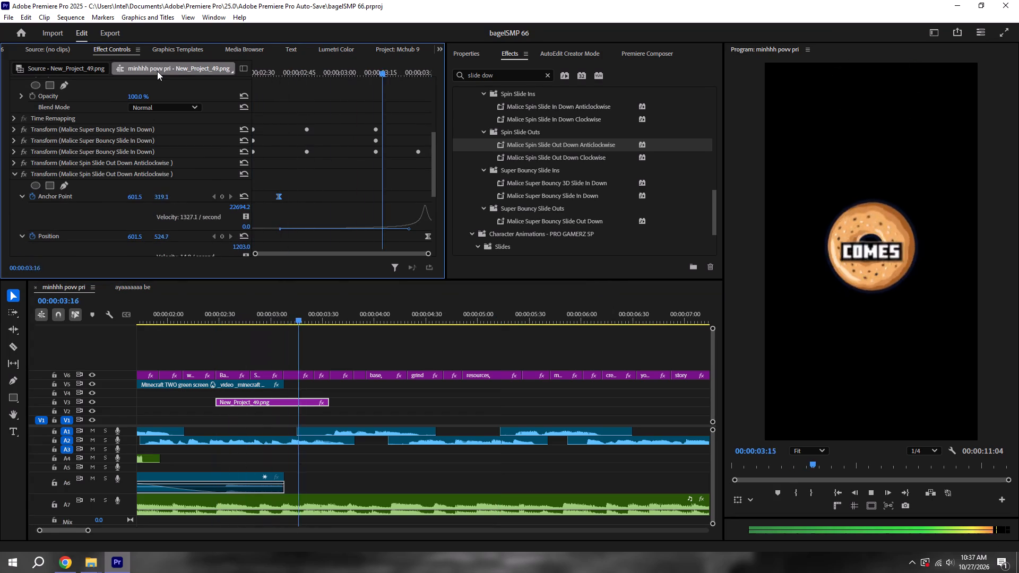
{"action": "key", "text": "space"}
{"action": "left_click_drag", "start_coordinate": [203, 310], "coordinate": [167, 308], "text": "shift"}
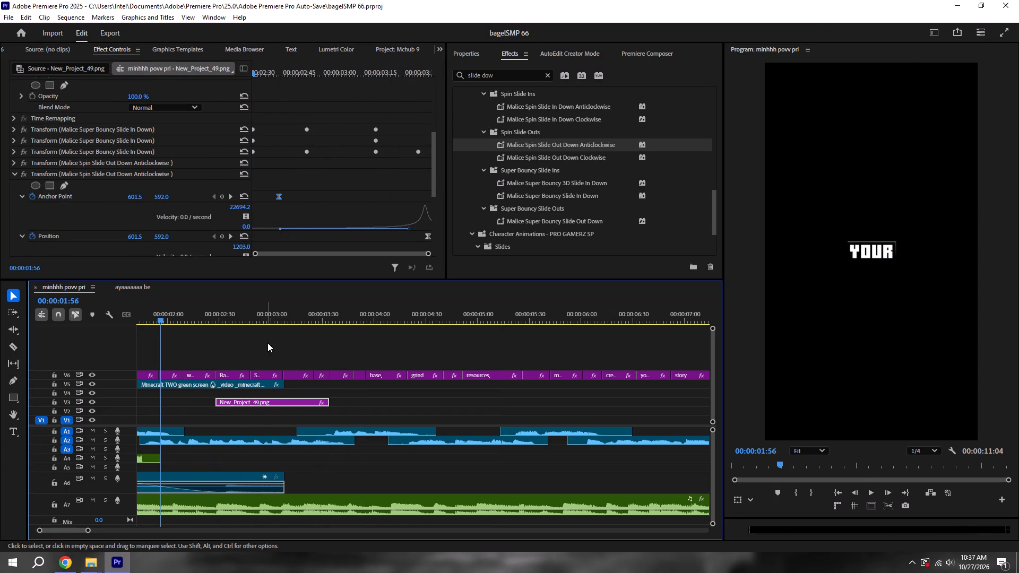
{"action": "left_click", "coordinate": [267, 343]}
{"action": "key", "text": "space"}
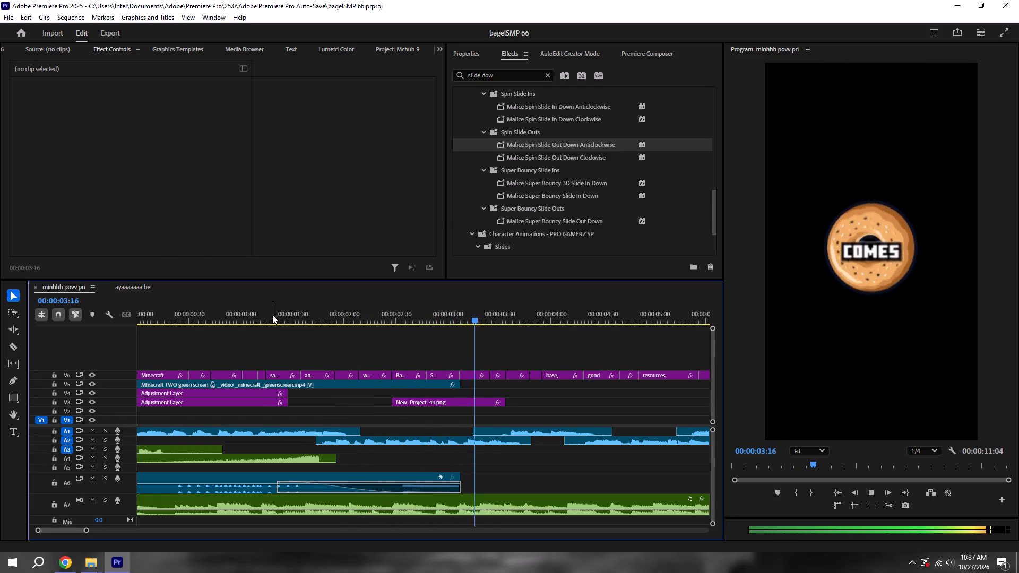
{"action": "scroll", "coordinate": [401, 358], "scroll_direction": "down", "scroll_amount": 6, "text": "alt"}
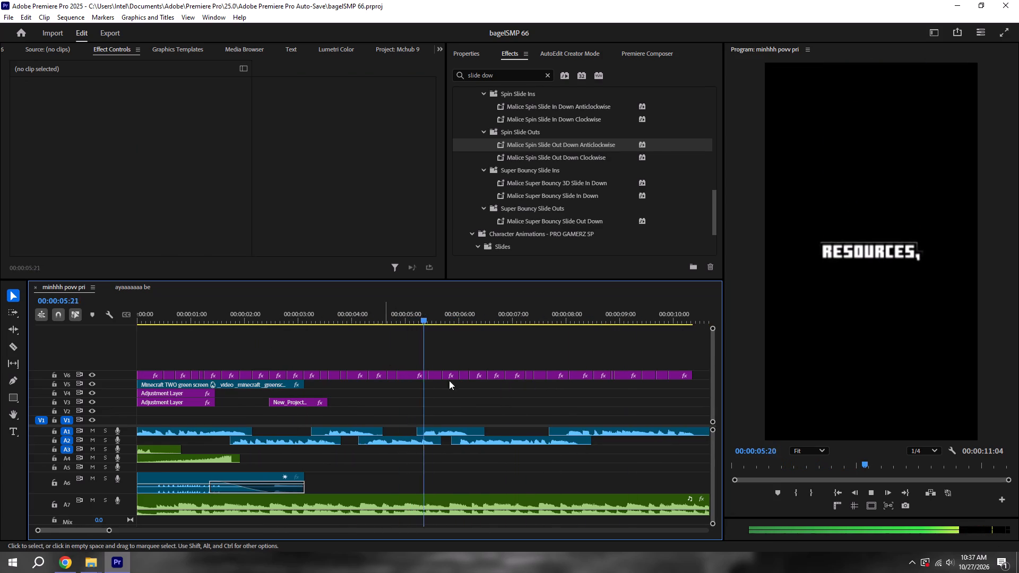
Save the project and replay the sequence from its beginning through the bagel section.
{"action": "key", "text": "ctrl+s"}
{"action": "left_click", "coordinate": [834, 494]}
{"action": "scroll", "coordinate": [608, 414], "scroll_direction": "down", "scroll_amount": 7, "text": "alt"}
{"action": "left_click", "coordinate": [416, 418]}
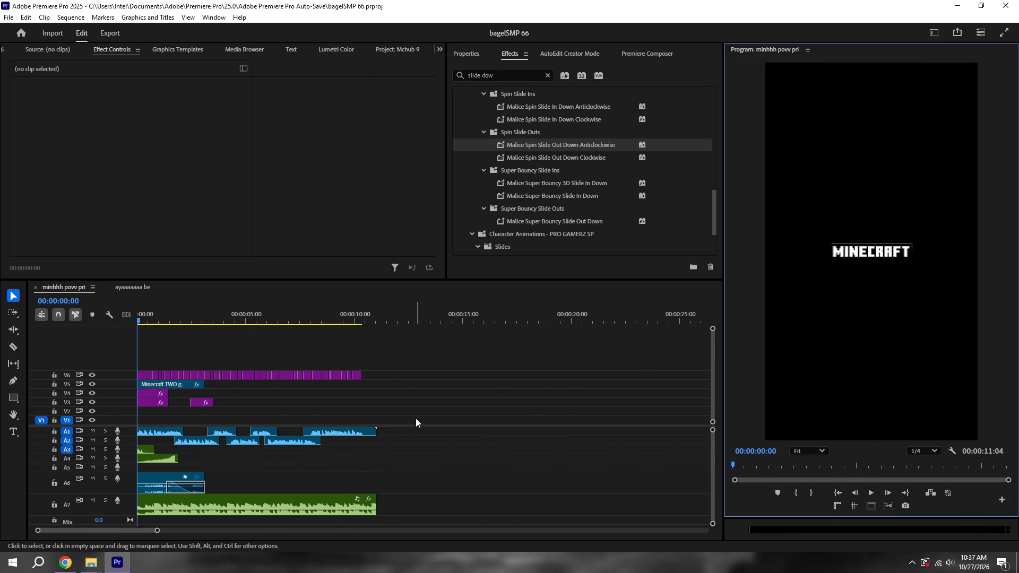
{"action": "key", "text": "space"}
{"action": "scroll", "coordinate": [241, 409], "scroll_direction": "up", "scroll_amount": 10, "text": "alt"}
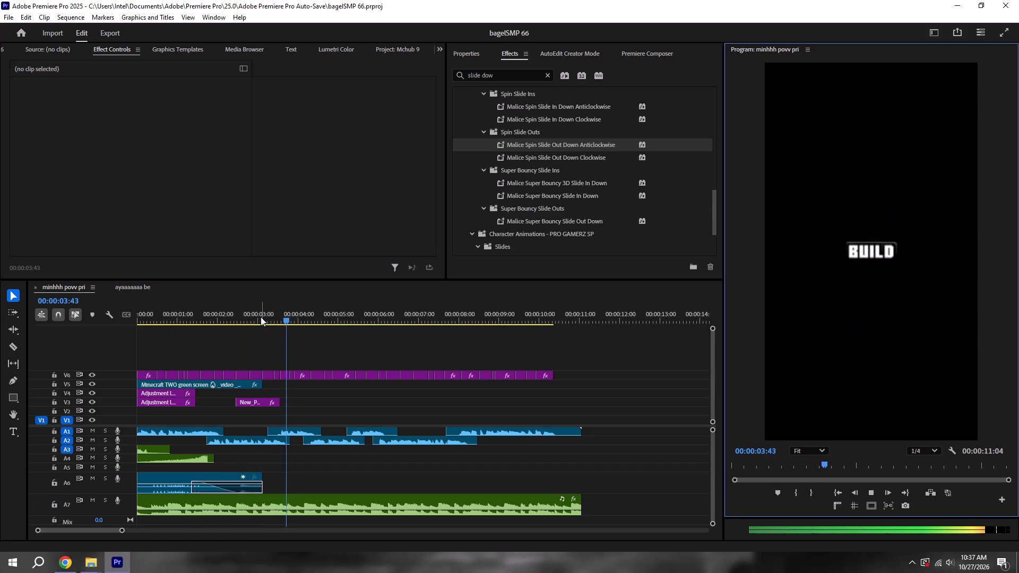
Copy the Epic Twinkle.mp3 sound effect from the Mchub 9 sequence to the bagel image's start at 00:00:02:28 on A4, and save.
{"action": "left_click_drag", "start_coordinate": [249, 310], "coordinate": [235, 310], "text": "shift"}
{"action": "key", "text": "ctrl+s"}
{"action": "left_click", "coordinate": [236, 311], "text": "shift"}
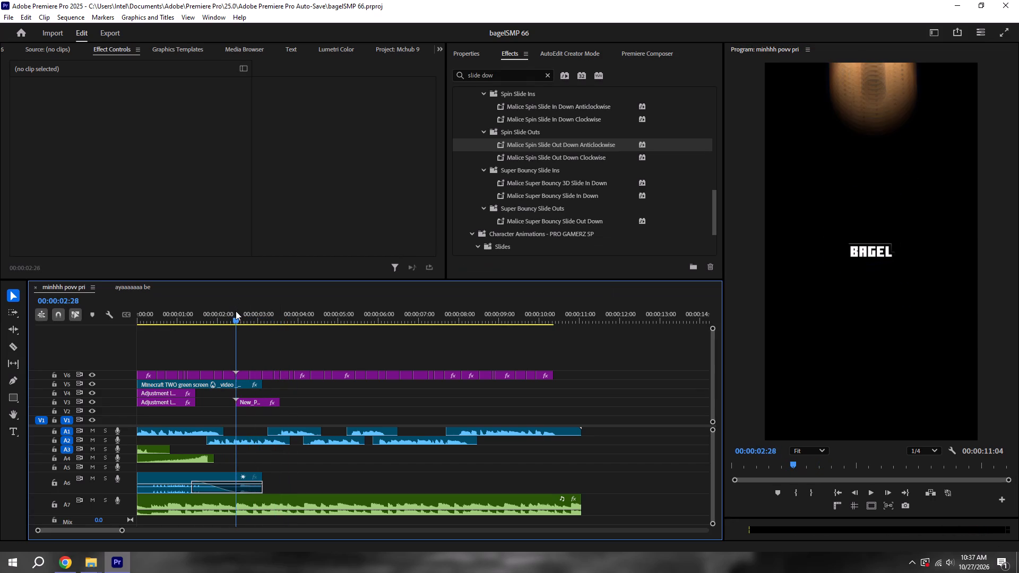
{"action": "left_click", "coordinate": [153, 290]}
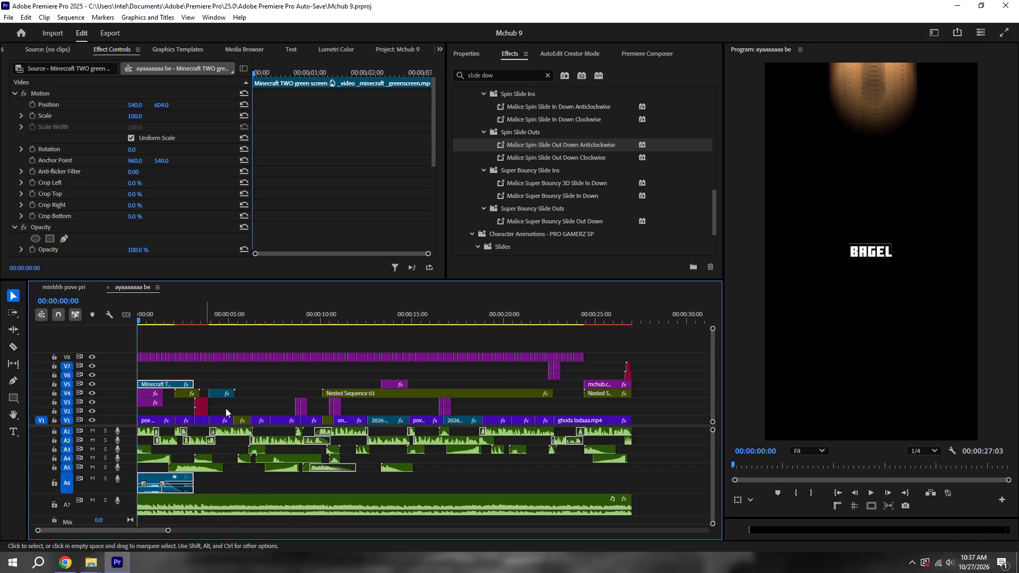
{"action": "left_click", "coordinate": [205, 459]}
{"action": "key", "text": "ctrl+c"}
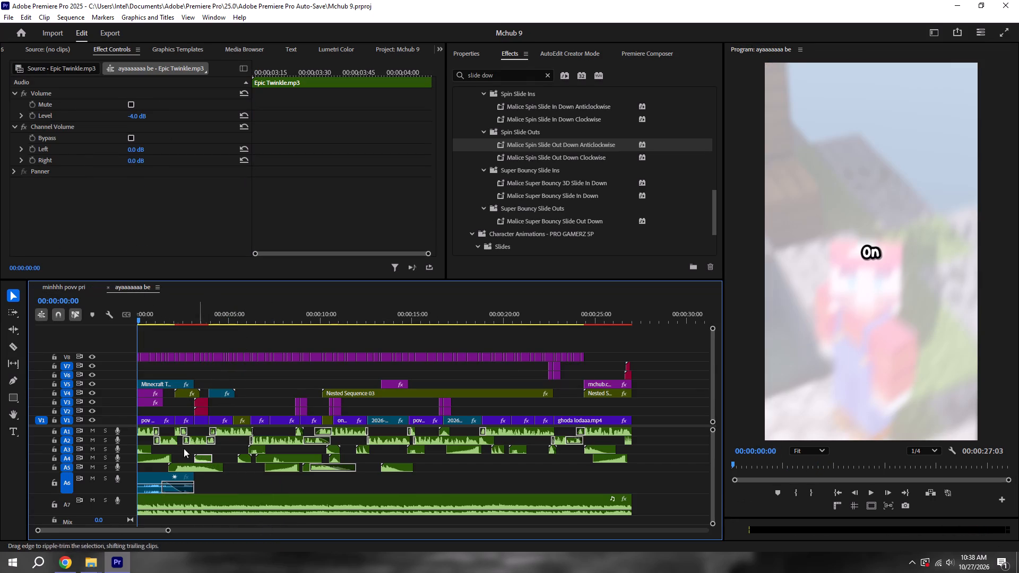
{"action": "left_click", "coordinate": [69, 282]}
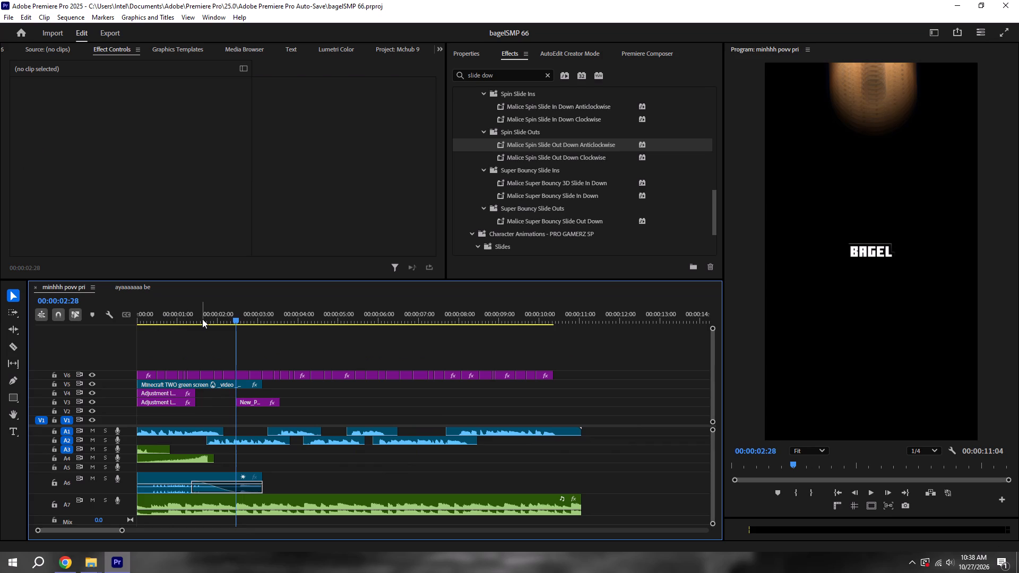
{"action": "key", "text": "ctrl+v"}
{"action": "left_click", "coordinate": [228, 316], "text": "shift"}
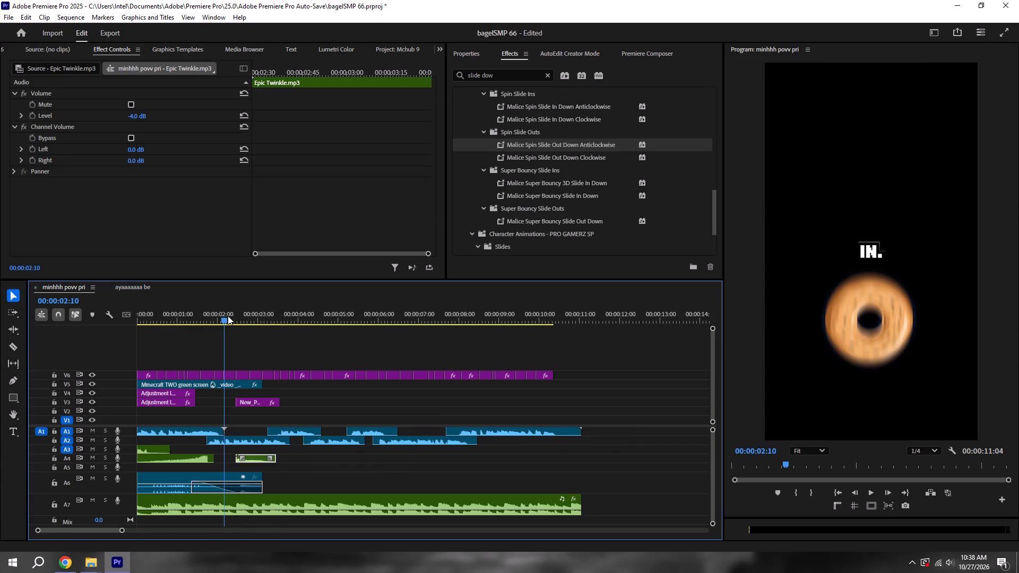
{"action": "key", "text": "space"}
{"action": "key", "text": "space"}
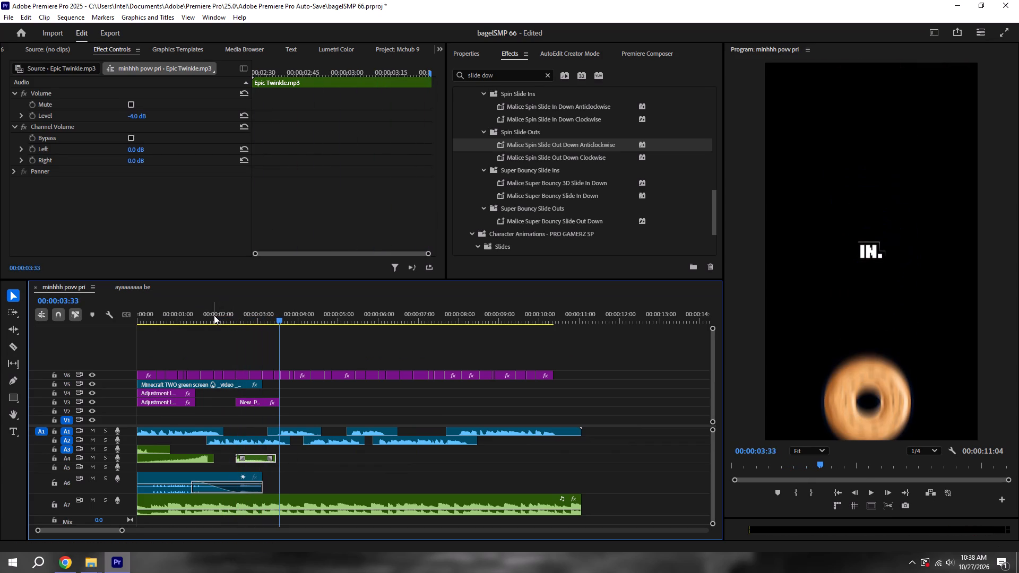
{"action": "key", "text": "ctrl+s"}
Replay the bagel section, and play the sequence from about 00:00:00:25 to check the twinkle sound with the captions and music.
{"action": "left_click_drag", "start_coordinate": [226, 317], "coordinate": [207, 317], "text": "shift"}
{"action": "key", "text": "space"}
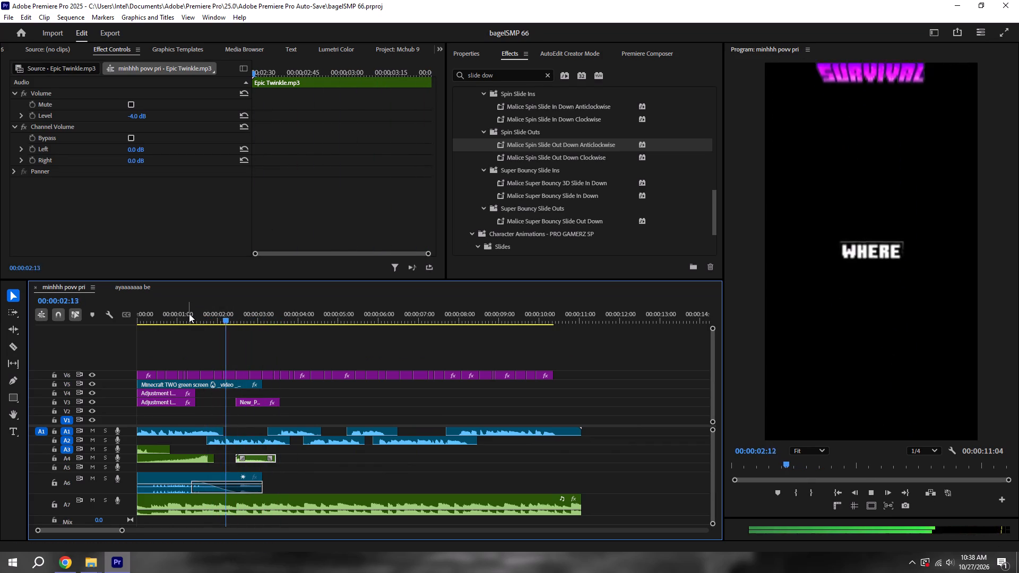
{"action": "key", "text": "space"}
{"action": "key", "text": "space"}
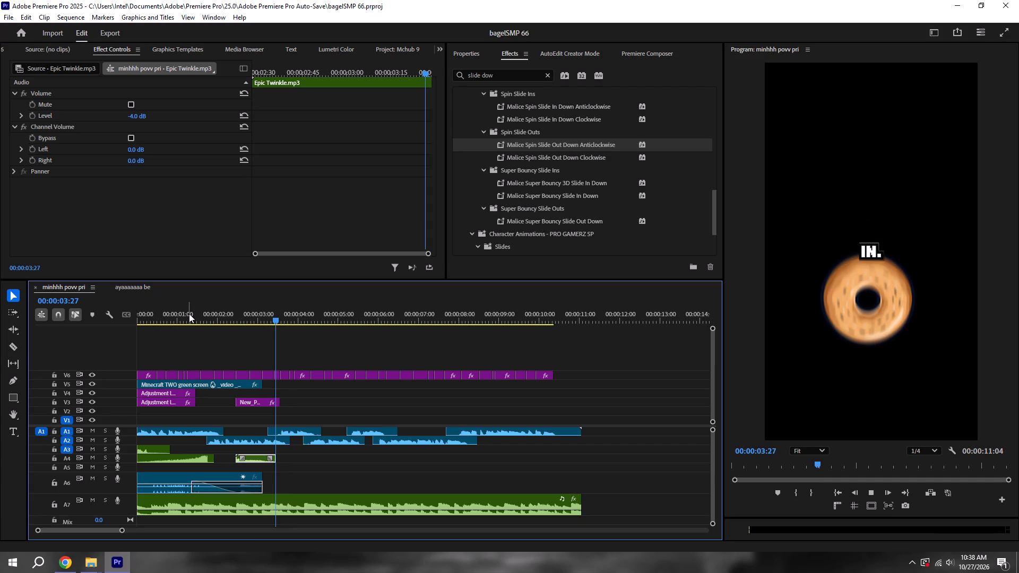
{"action": "key", "text": "ctrl+s"}
{"action": "left_click_drag", "start_coordinate": [191, 315], "coordinate": [154, 314], "text": "shift"}
{"action": "key", "text": "space"}
{"action": "scroll", "coordinate": [173, 333], "scroll_direction": "down", "scroll_amount": 2}
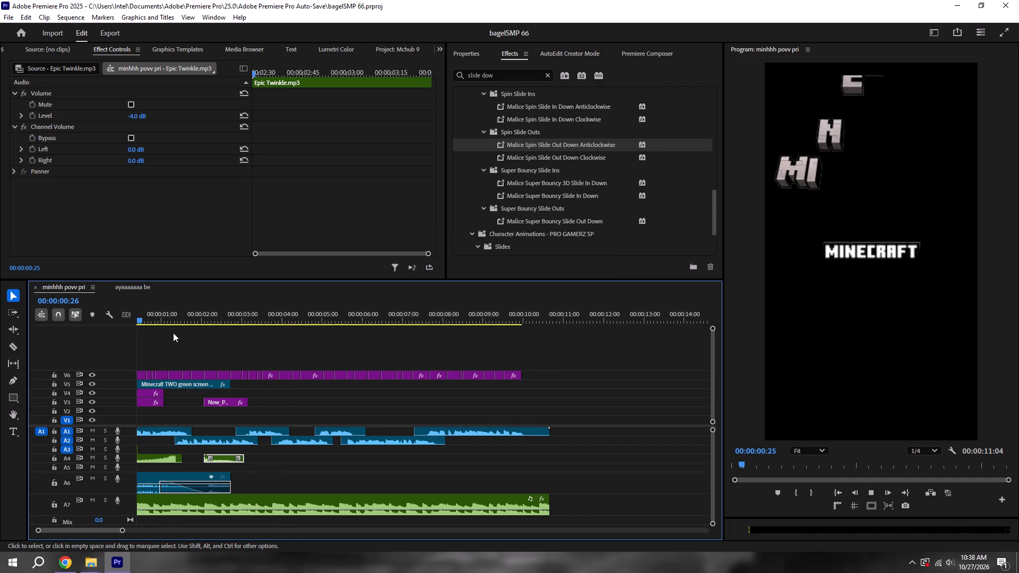
{"action": "scroll", "coordinate": [173, 333], "scroll_direction": "down", "scroll_amount": 2}
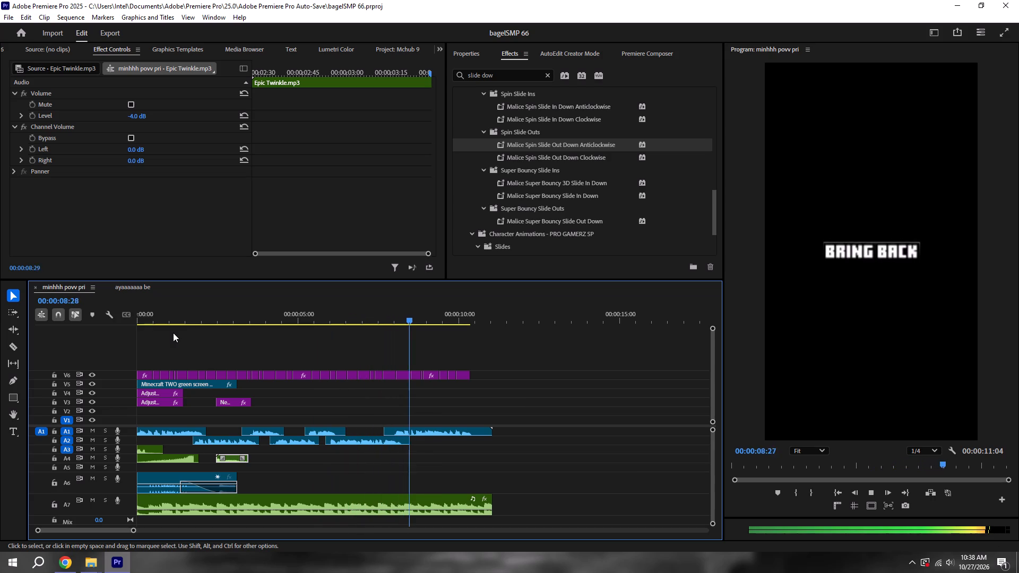
{"action": "key", "text": "space"}
Clear the clip selection in the timeline and save the bagelSMP 66 project.
{"action": "key", "text": "ctrl+s"}
{"action": "scroll", "coordinate": [272, 487], "scroll_direction": "up", "scroll_amount": 5, "text": "alt"}
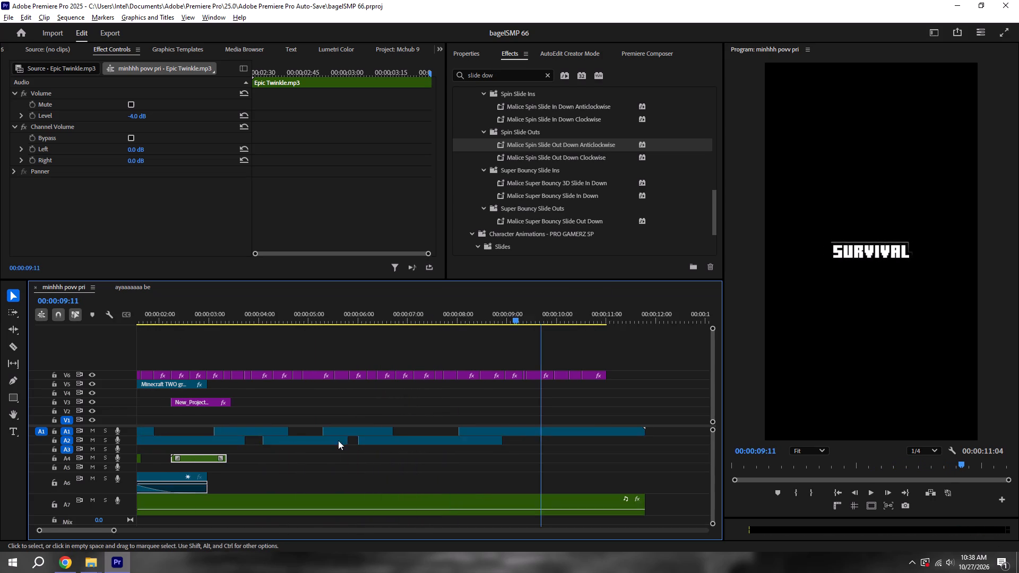
{"action": "scroll", "coordinate": [430, 403], "scroll_direction": "down", "scroll_amount": 5, "text": "alt"}
{"action": "key", "text": "ctrl+s"}
{"action": "left_click", "coordinate": [547, 395]}
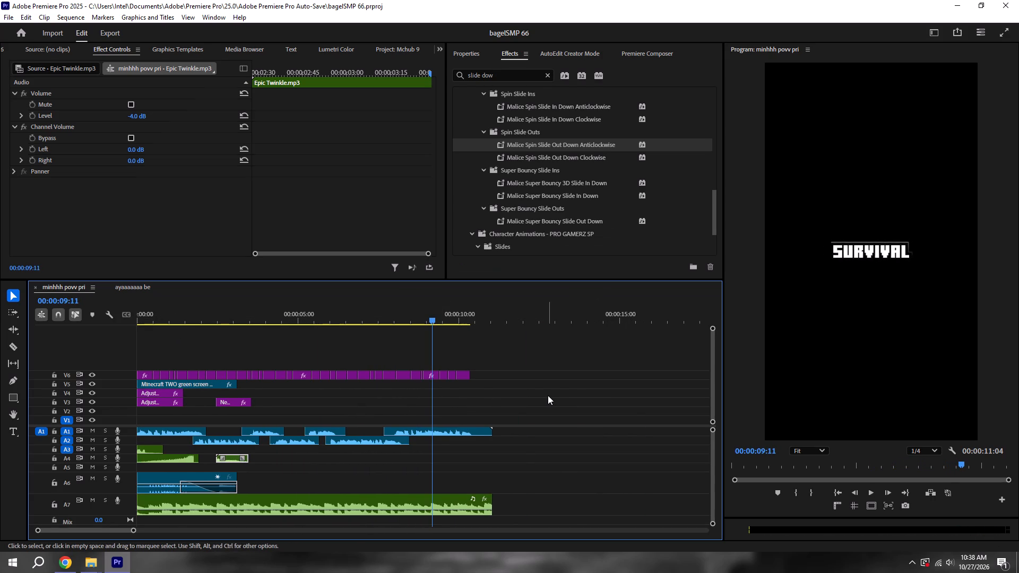
{"action": "scroll", "coordinate": [548, 395], "scroll_direction": "down", "scroll_amount": 5, "text": "alt"}
{"action": "key", "text": "ctrl+s"}
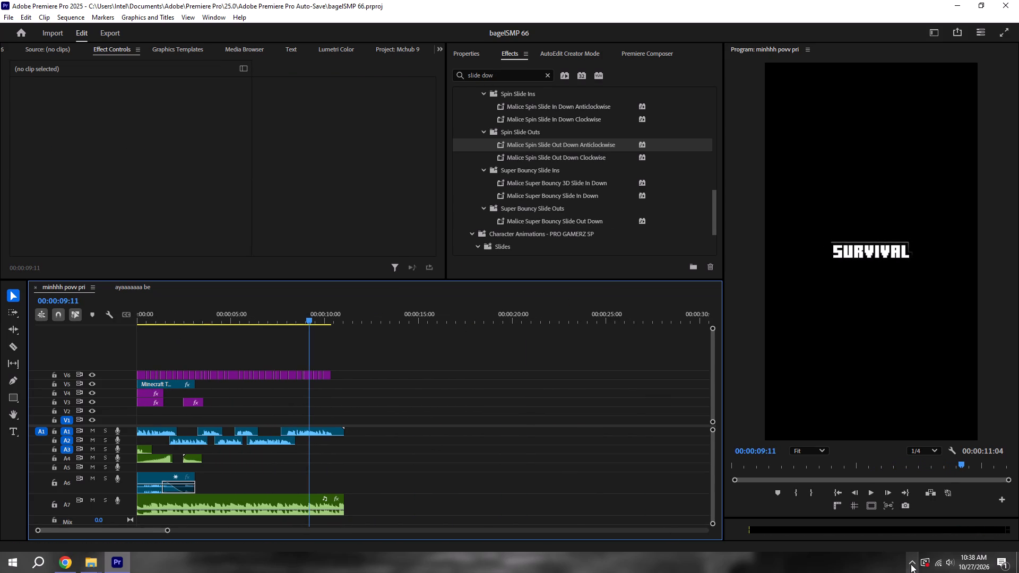
Show the hidden background apps in the system tray.
{"action": "left_click", "coordinate": [911, 564]}
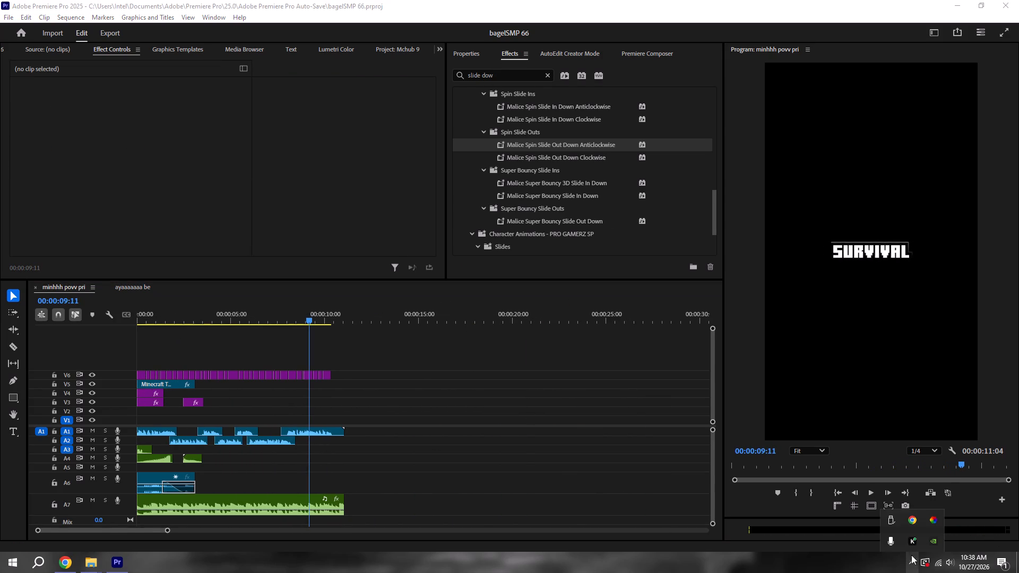